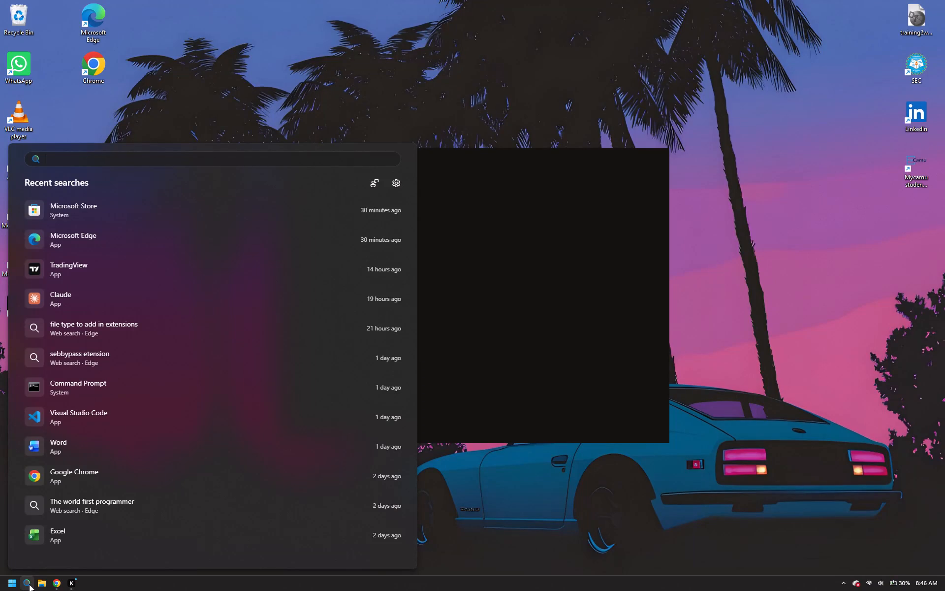
# Find and open the TradingView desktop app.
pyautogui.write('tra')
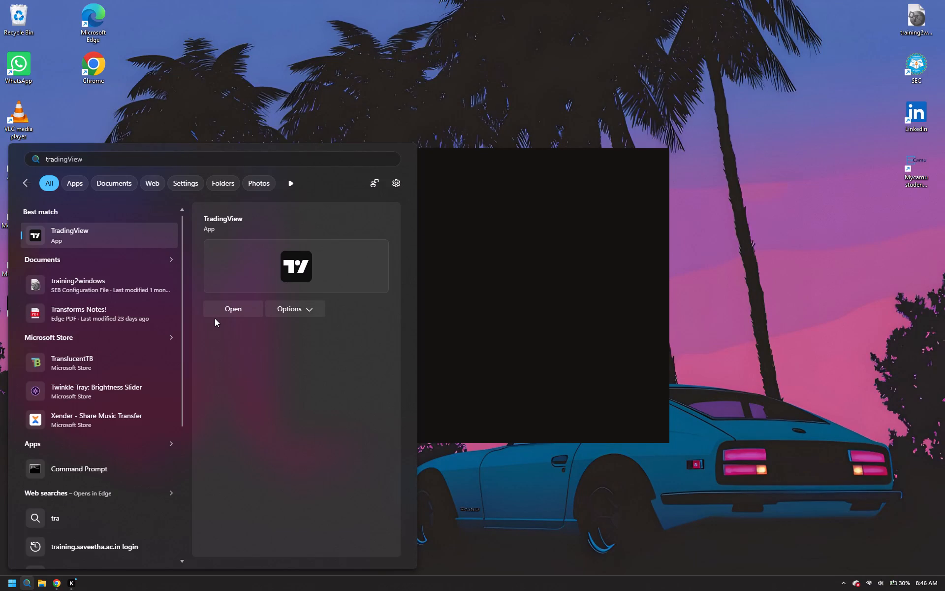
pyautogui.doubleClick(216, 315)
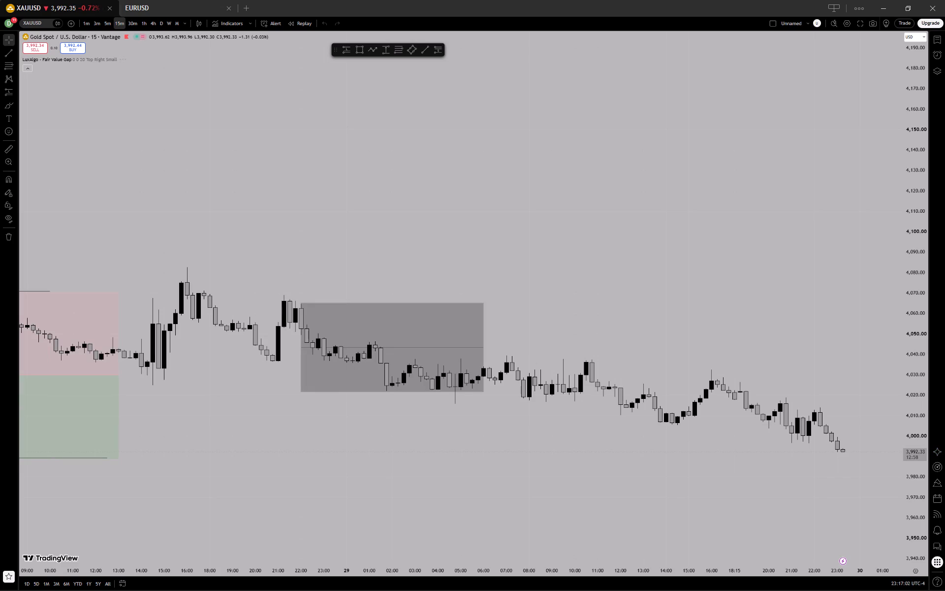
# Remove all seven existing drawings from the XAUUSD 15-minute chart, keeping the indicator.
pyautogui.hscroll(1, 277, 211)
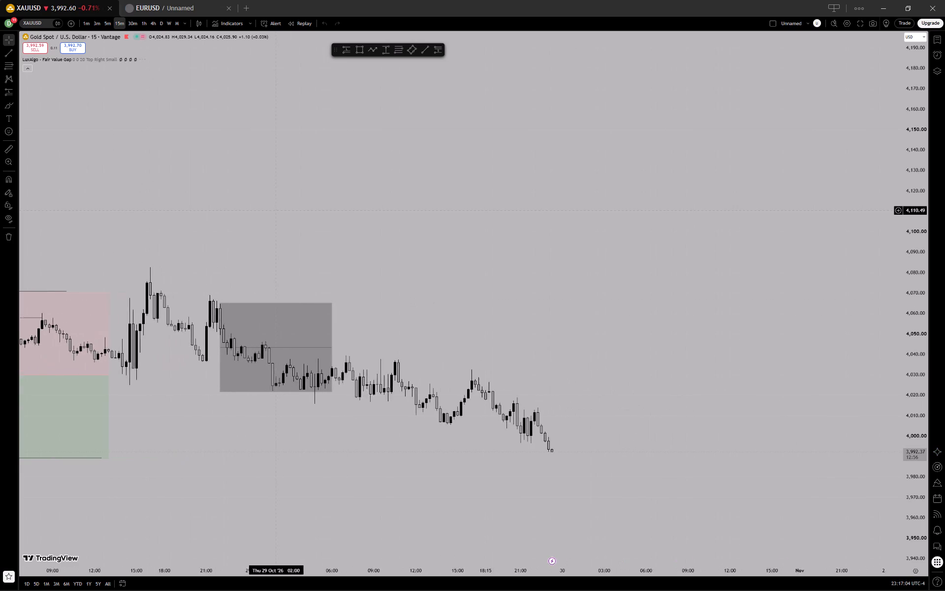
pyautogui.moveTo(202, 225); pyautogui.dragTo(595, 223)
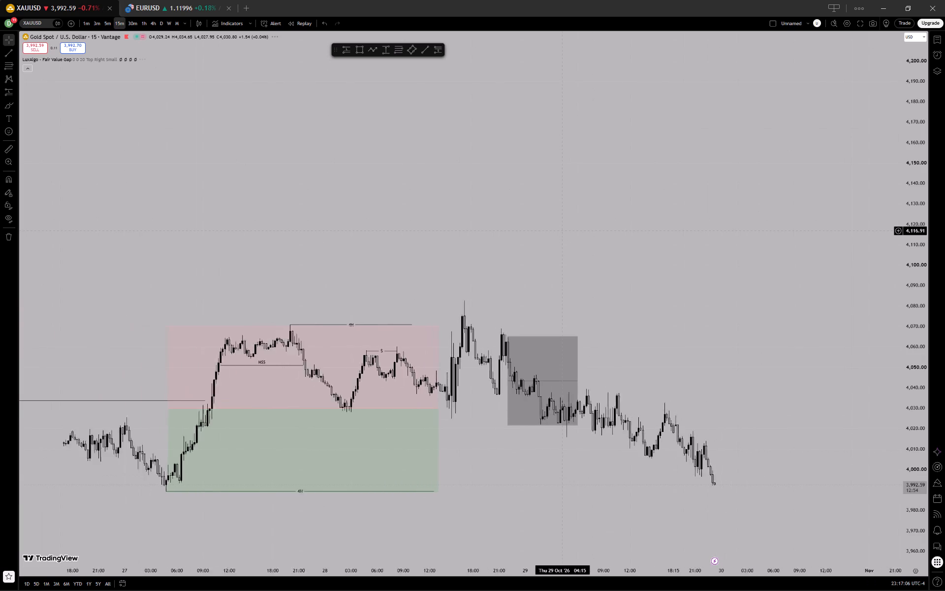
pyautogui.moveTo(455, 265); pyautogui.dragTo(592, 196)
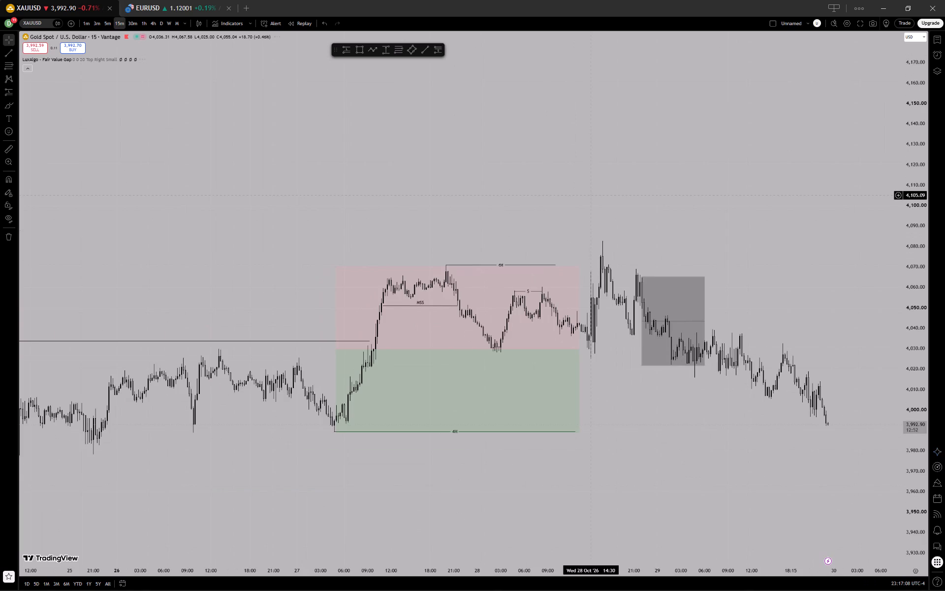
pyautogui.moveTo(914, 390); pyautogui.dragTo(881, 246)
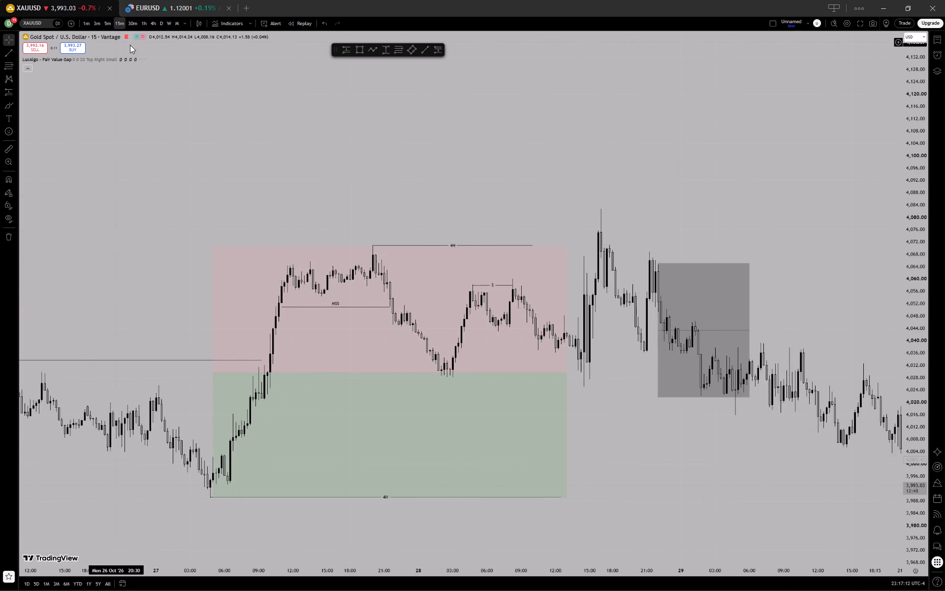
pyautogui.moveTo(527, 197); pyautogui.dragTo(375, 168)
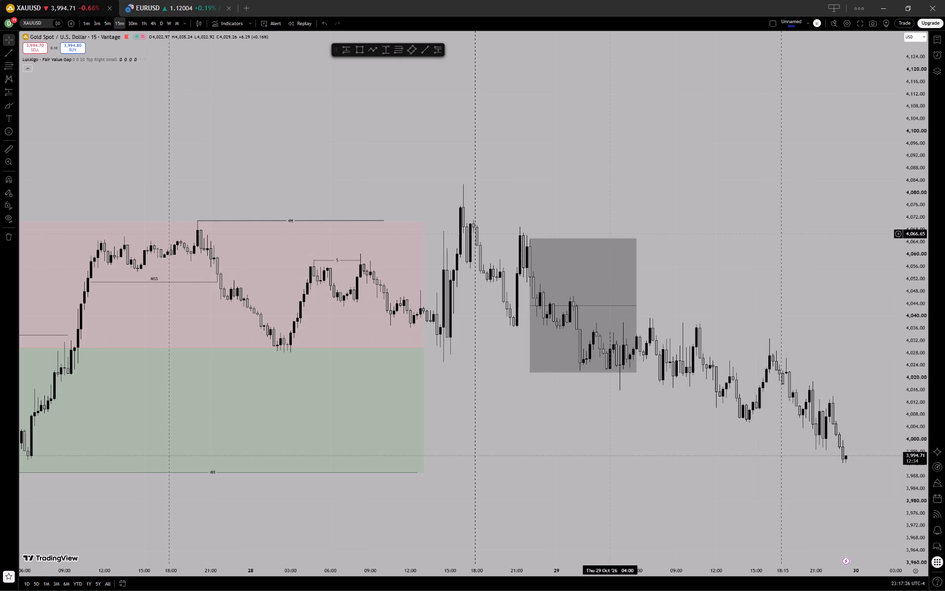
pyautogui.hscroll(1, 610, 234)
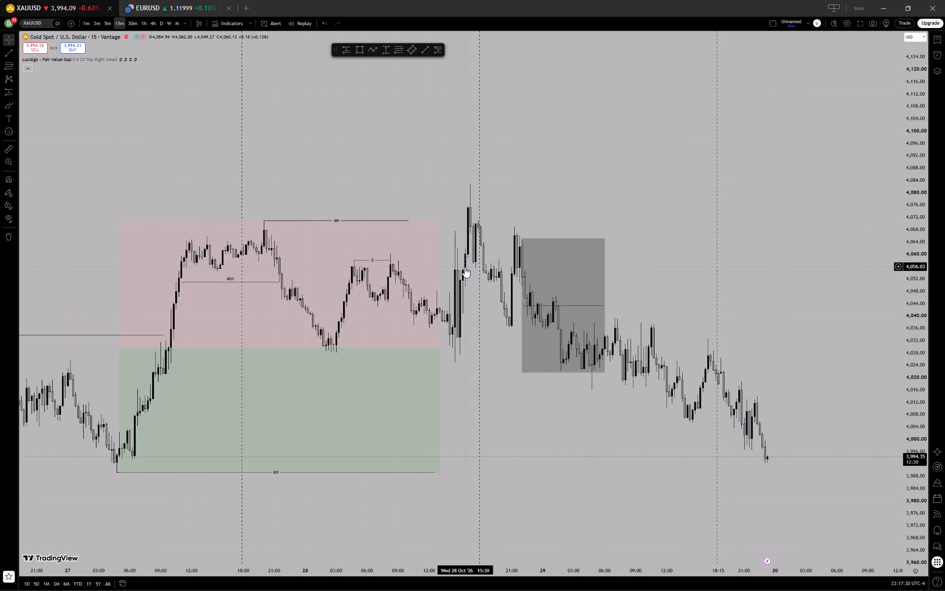
pyautogui.click(7, 237)
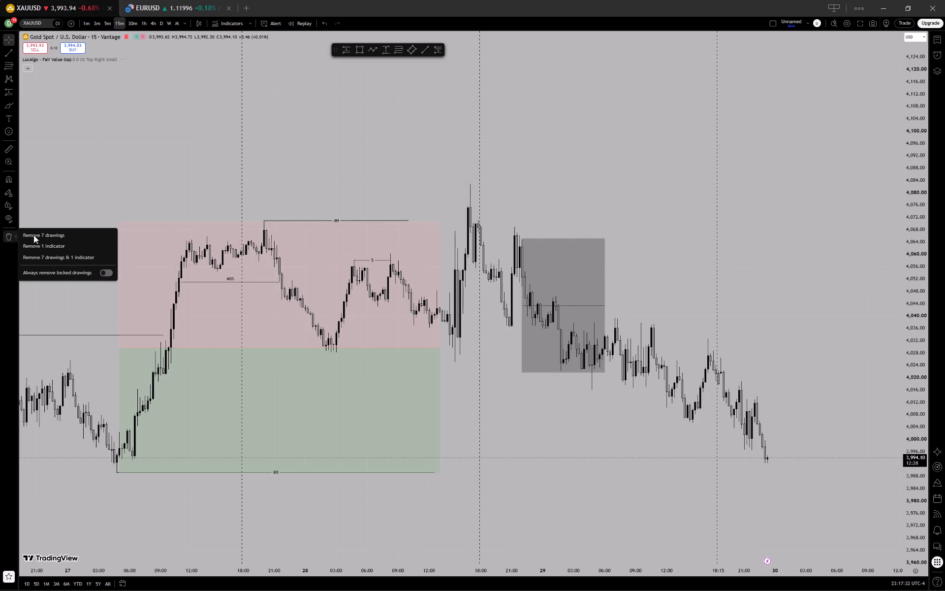
pyautogui.click(47, 235)
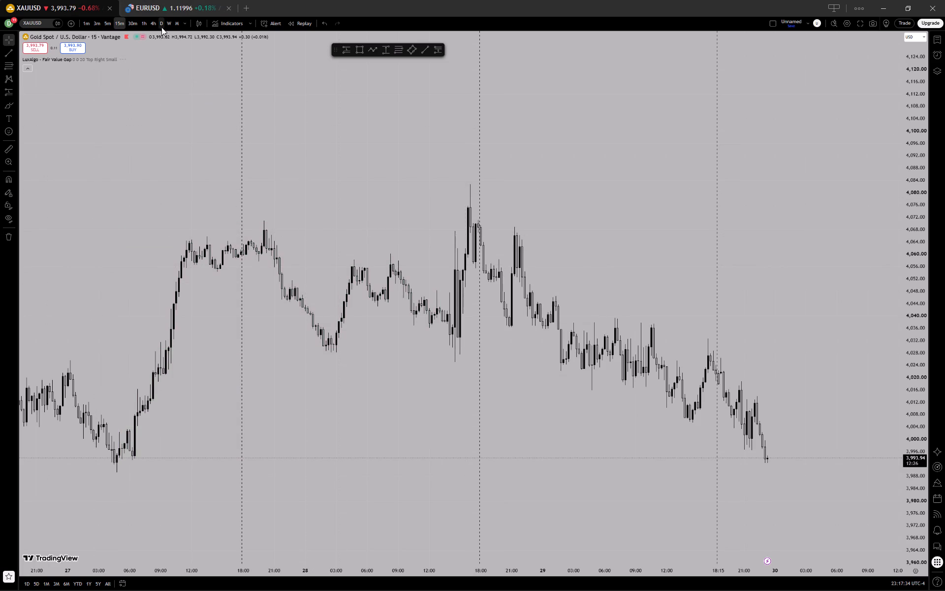
# On the daily timeframe, draw a short horizontal trend line at the prior day's low, about 4,005.5, from 28 Oct to 3 Nov.
pyautogui.click(163, 23)
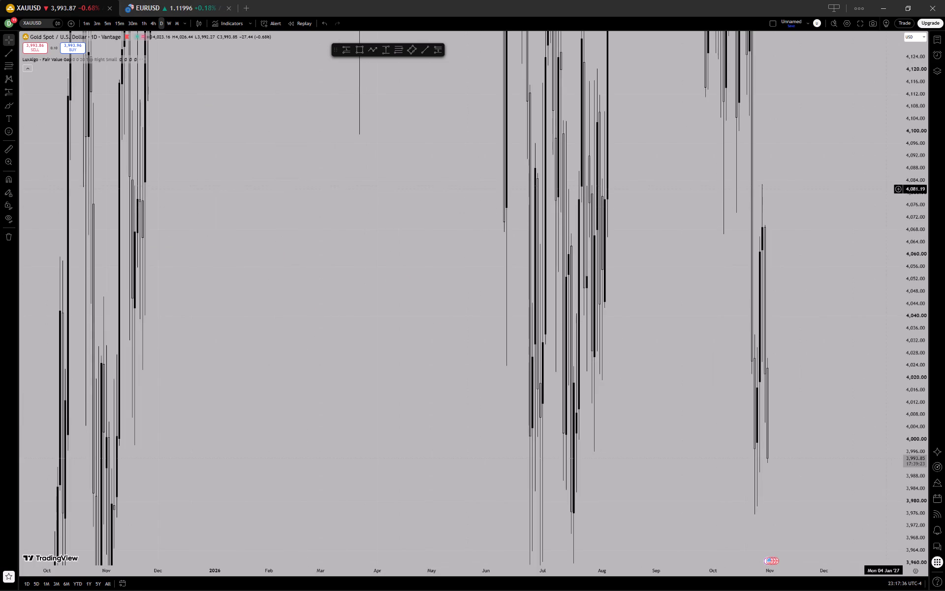
pyautogui.moveTo(940, 242); pyautogui.dragTo(942, 269)
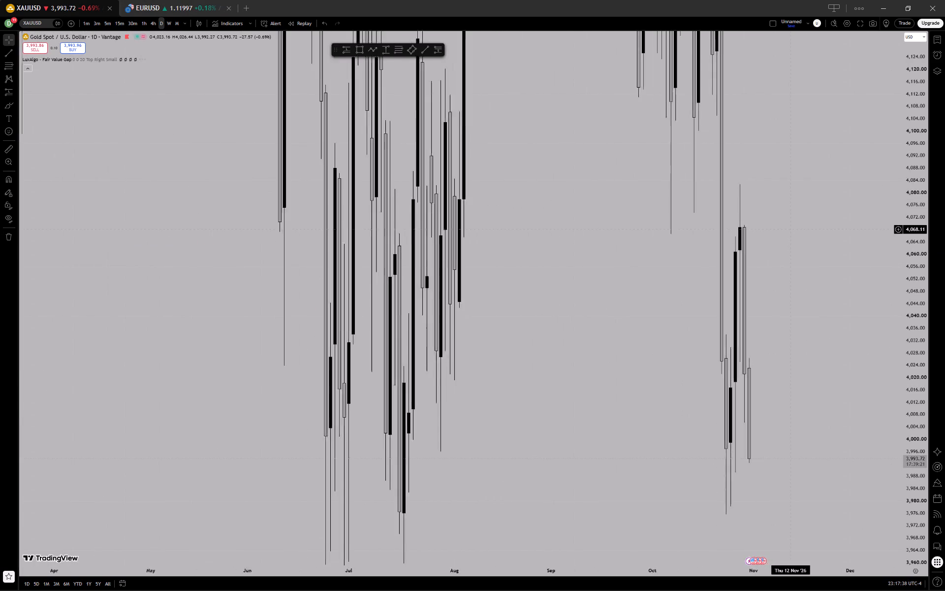
pyautogui.moveTo(711, 261); pyautogui.dragTo(292, 322)
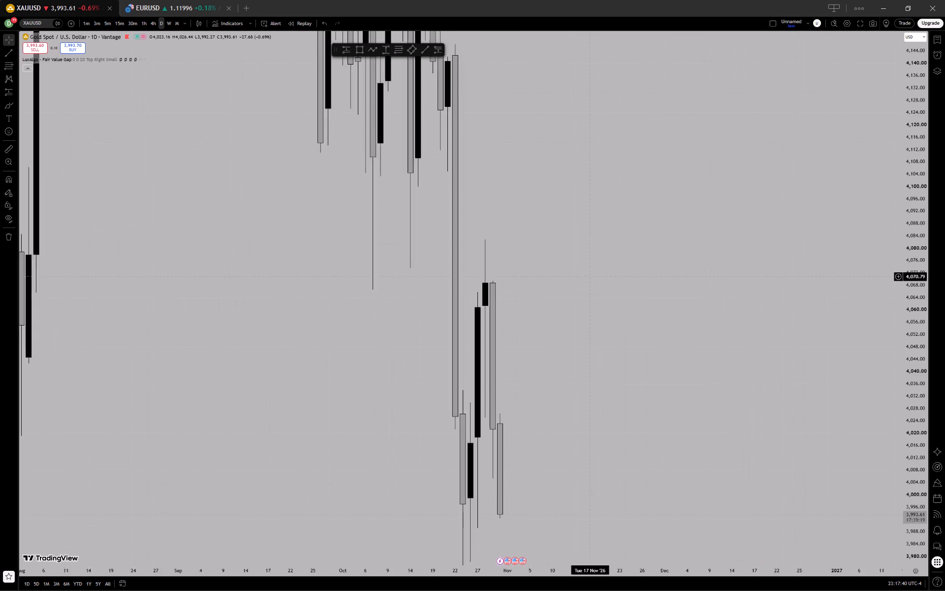
pyautogui.click(425, 51)
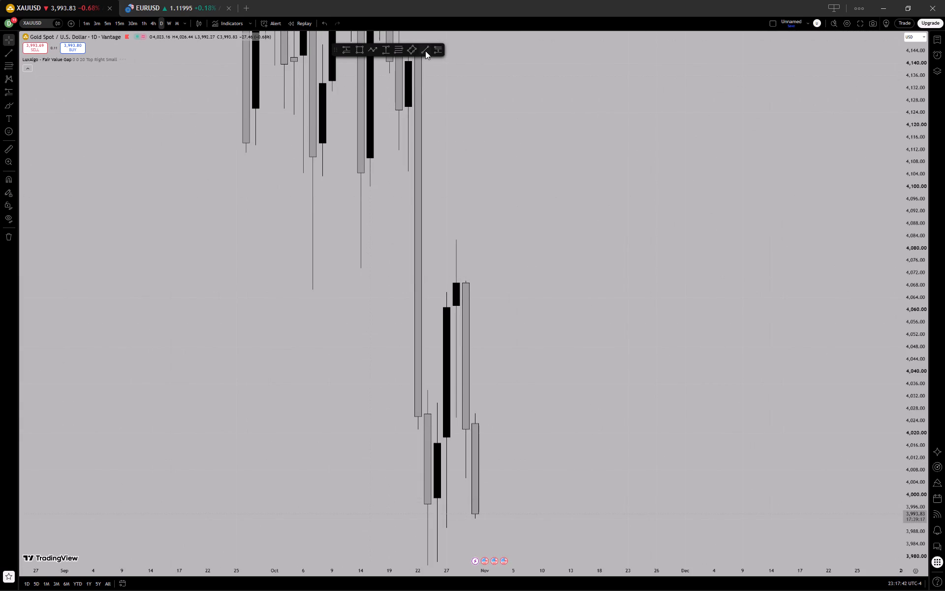
pyautogui.click(459, 478)
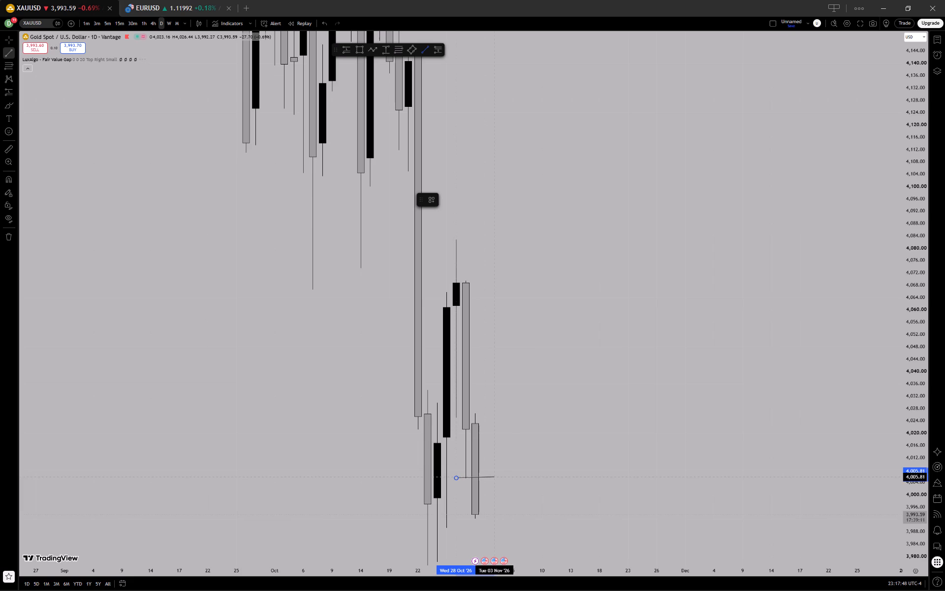
pyautogui.click(498, 478)
pyautogui.rightClick(498, 478)
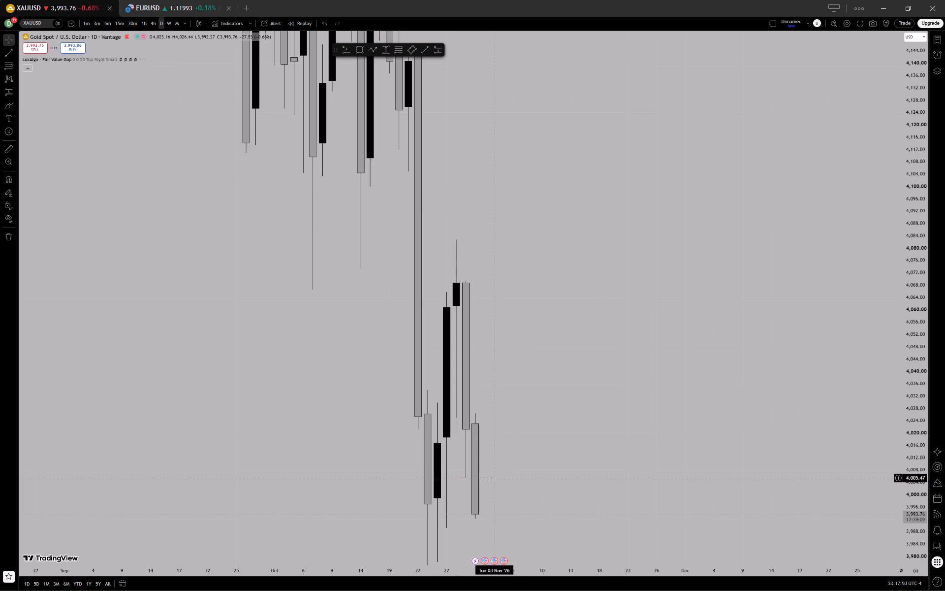
# Apply the Prior Day High & Low template to the trend line at the prior day's low.
pyautogui.rightClick(494, 478)
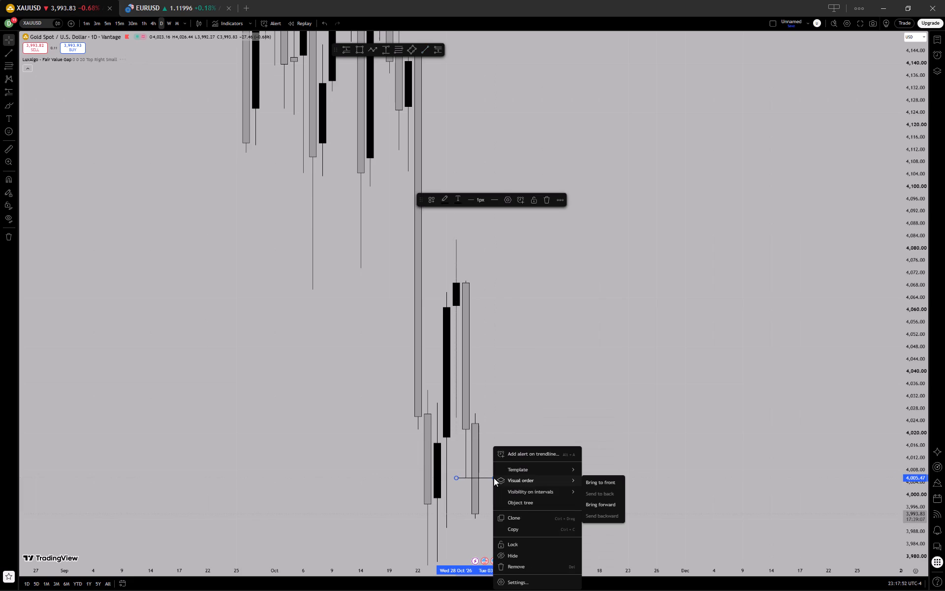
pyautogui.click(504, 470)
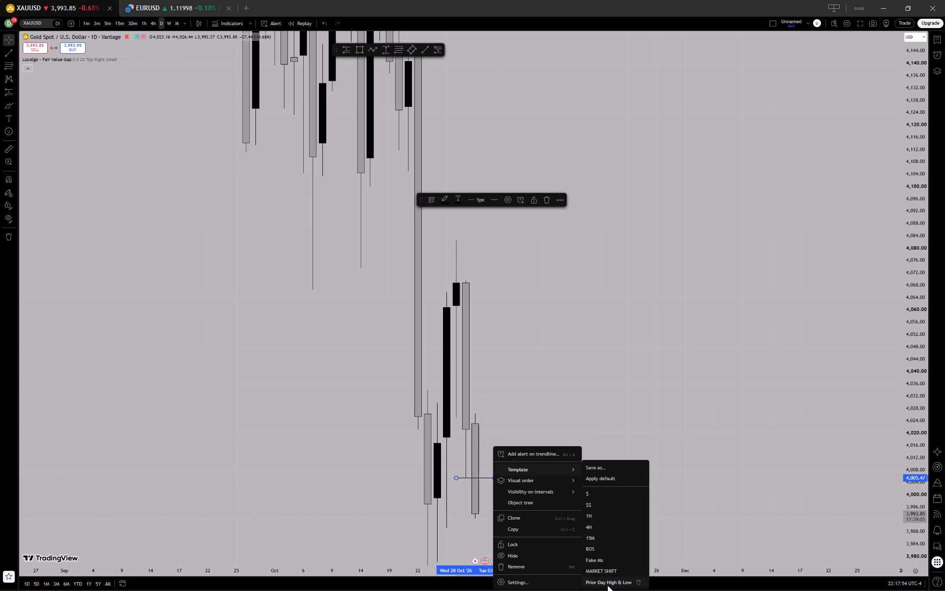
pyautogui.click(607, 585)
pyautogui.click(607, 319)
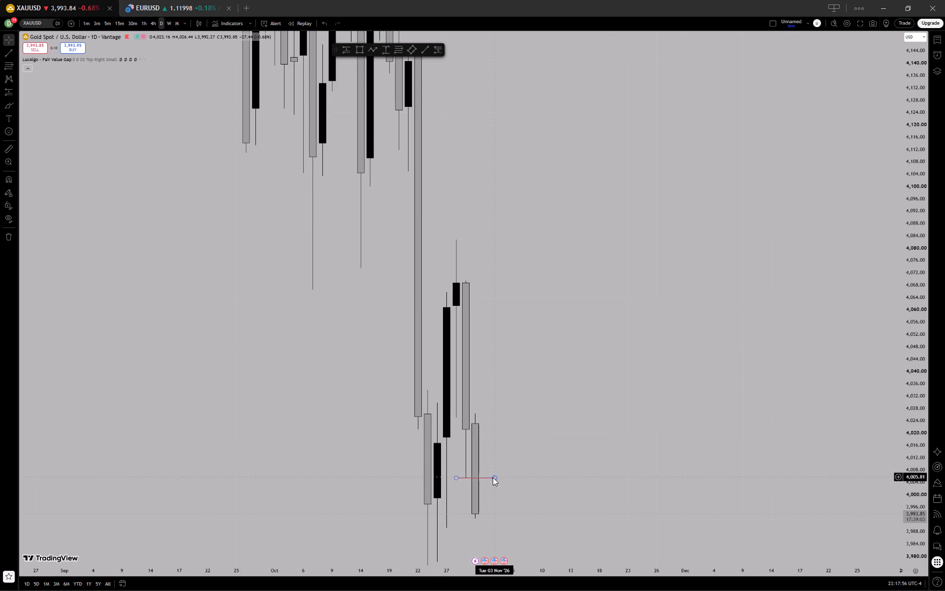
# Clone the prior-day low line and place the copy at the prior day's high, just above the last large bearish candle.
pyautogui.rightClick(493, 477)
pyautogui.click(518, 517)
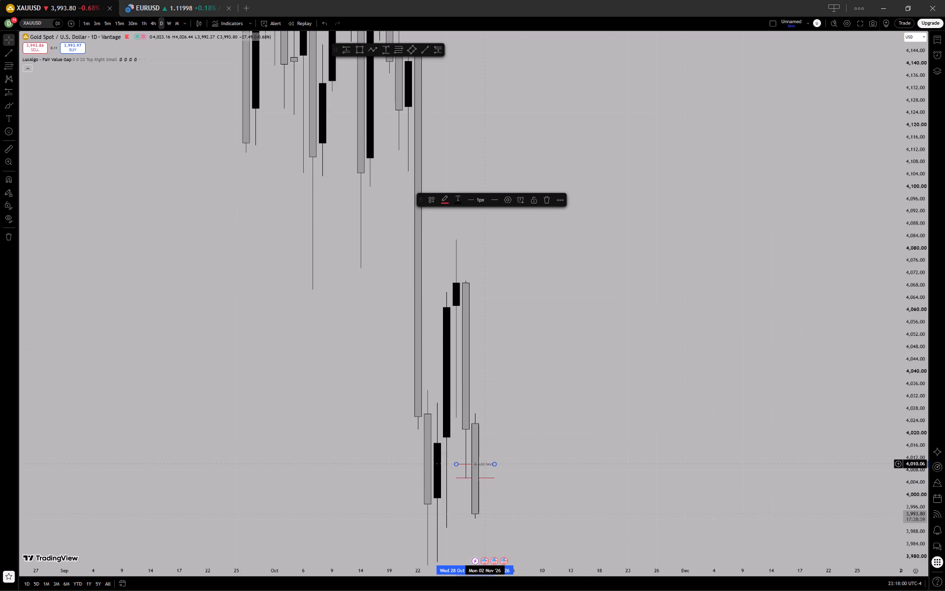
pyautogui.moveTo(470, 463); pyautogui.dragTo(472, 263)
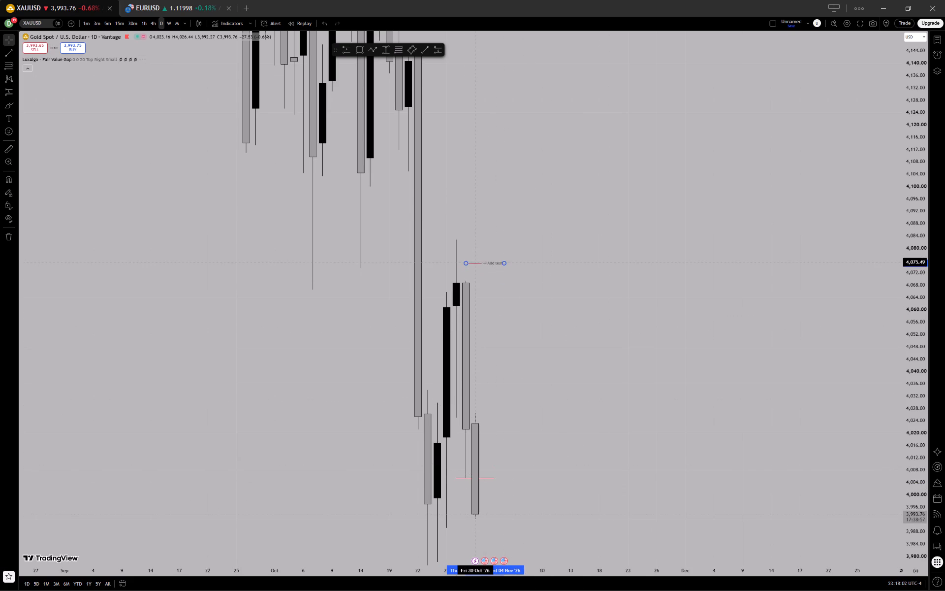
pyautogui.moveTo(472, 263); pyautogui.dragTo(471, 280)
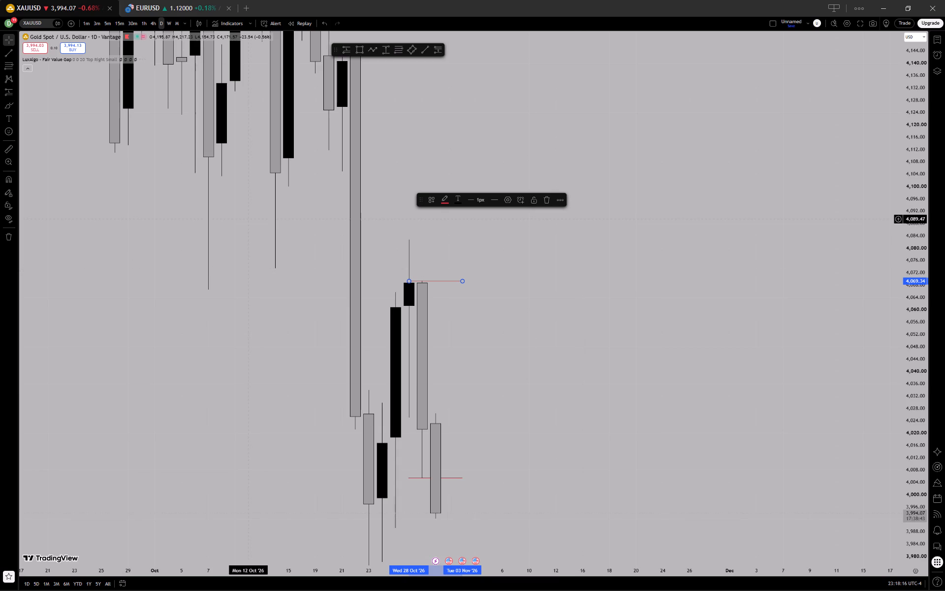
# On the 4-hour timeframe, move the prior-day high line's start point to the 28 Oct 18:00 candle's high, about 4,069.7.
pyautogui.click(152, 23)
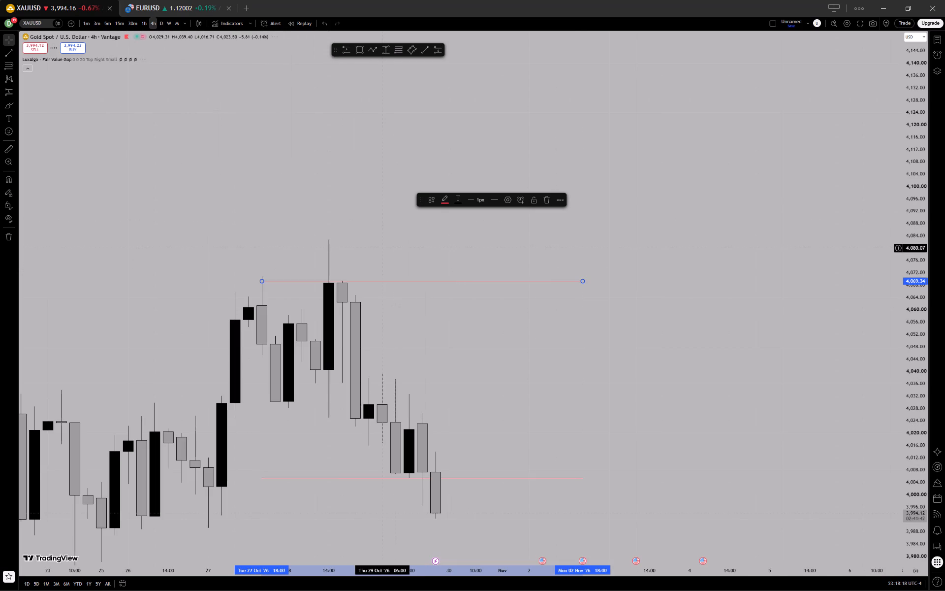
pyautogui.moveTo(332, 237); pyautogui.dragTo(365, 228)
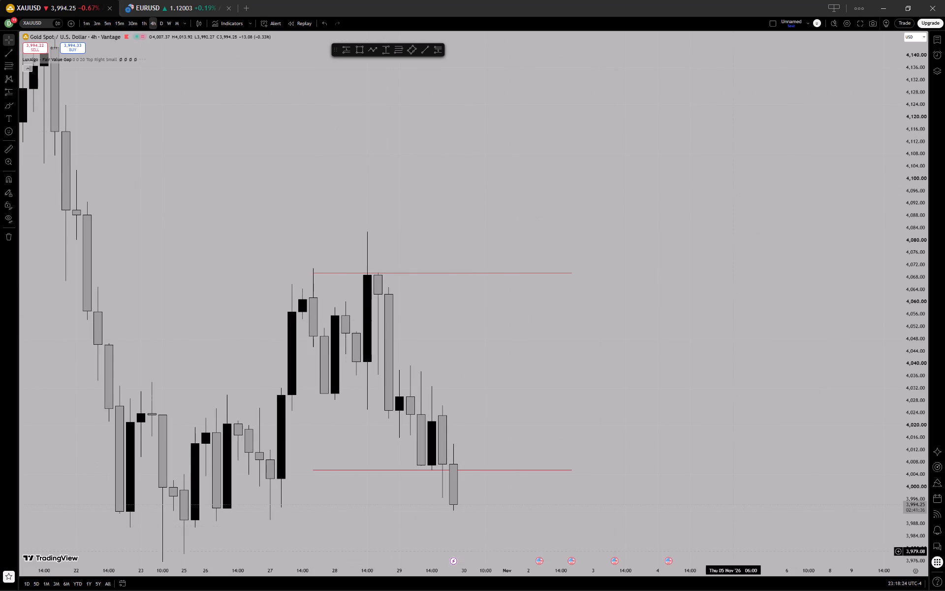
pyautogui.click(870, 584)
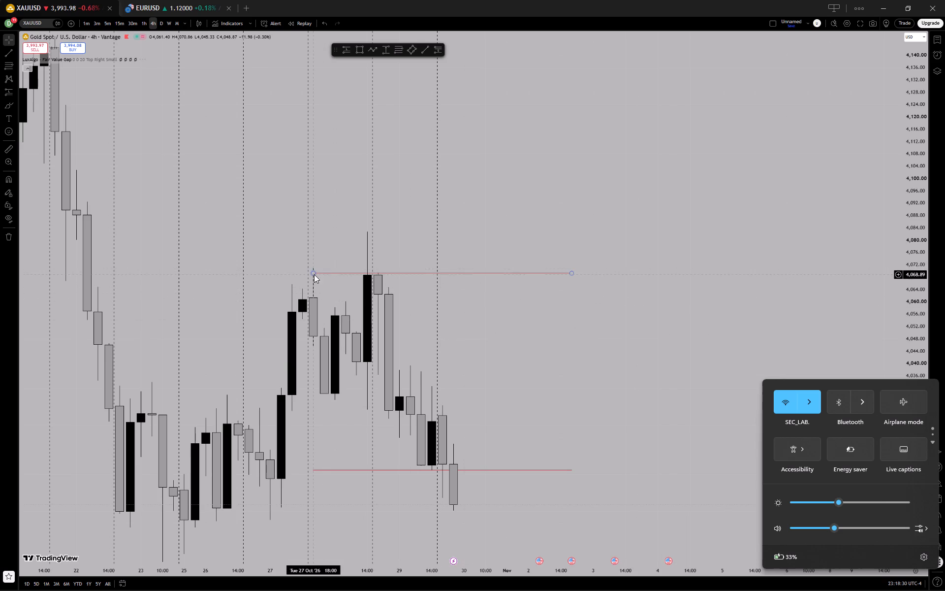
pyautogui.moveTo(313, 273); pyautogui.dragTo(390, 274)
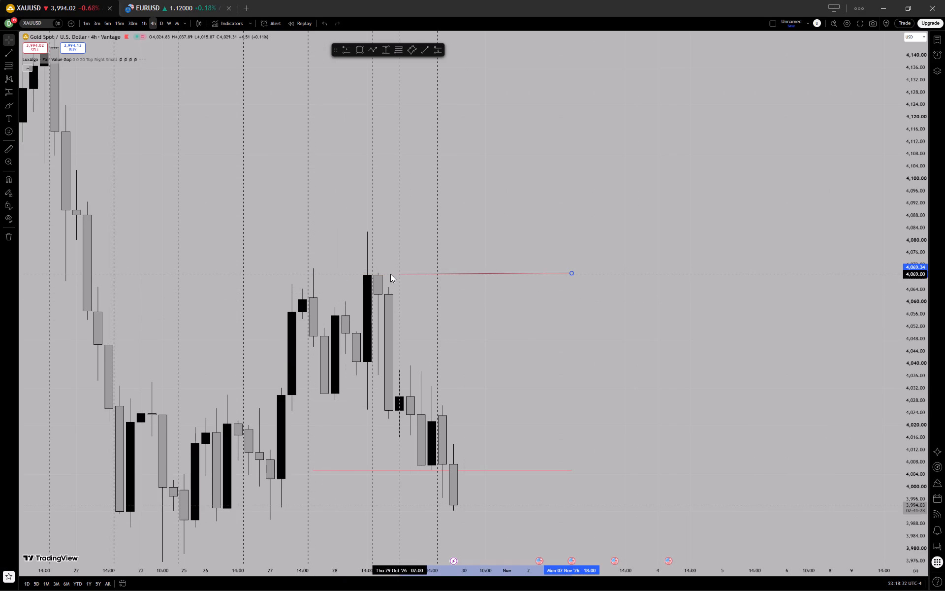
pyautogui.moveTo(390, 274); pyautogui.dragTo(380, 272)
pyautogui.click(440, 273)
pyautogui.click(484, 354)
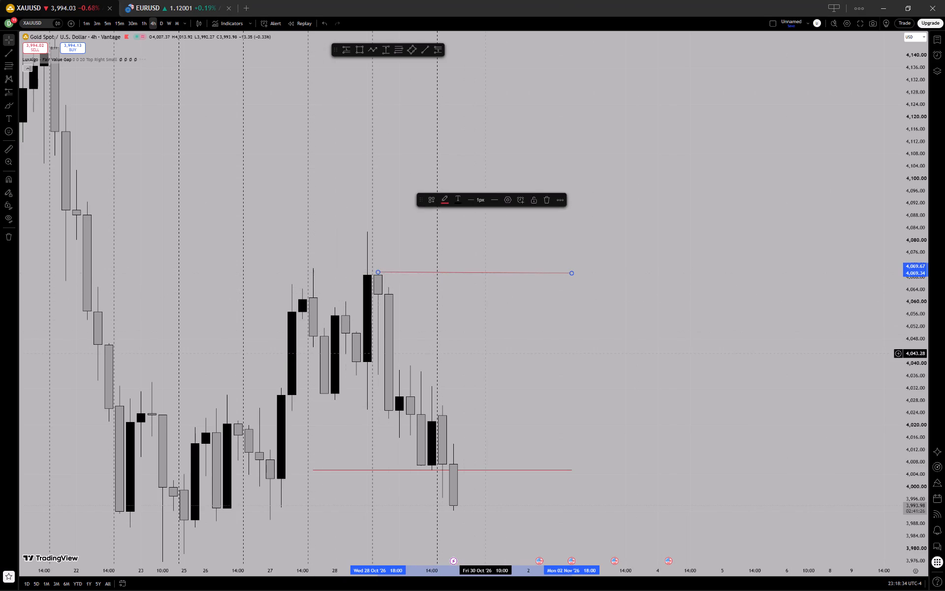
# Move the prior-day low line's start to the 29 Oct 14:00 candle's low, about 4,005.1, and its end to about 2 Nov 14:00.
pyautogui.moveTo(313, 470); pyautogui.dragTo(434, 478)
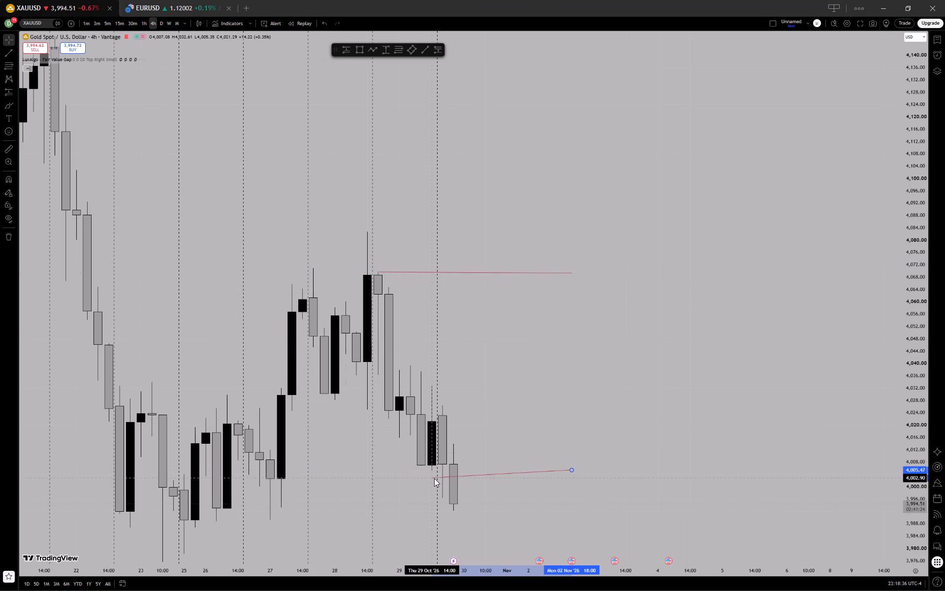
pyautogui.moveTo(434, 478); pyautogui.dragTo(431, 471)
pyautogui.click(532, 435)
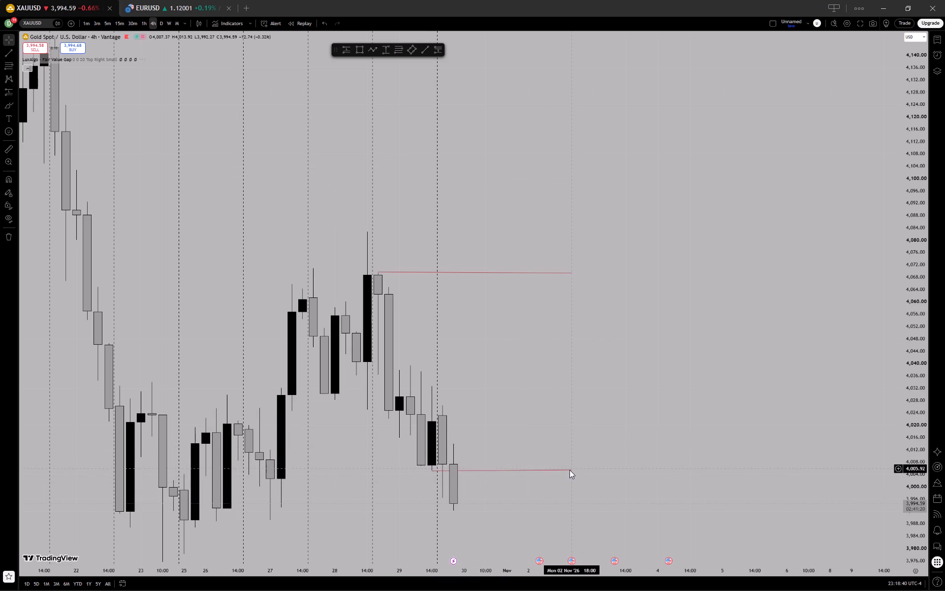
pyautogui.moveTo(571, 470); pyautogui.dragTo(561, 472)
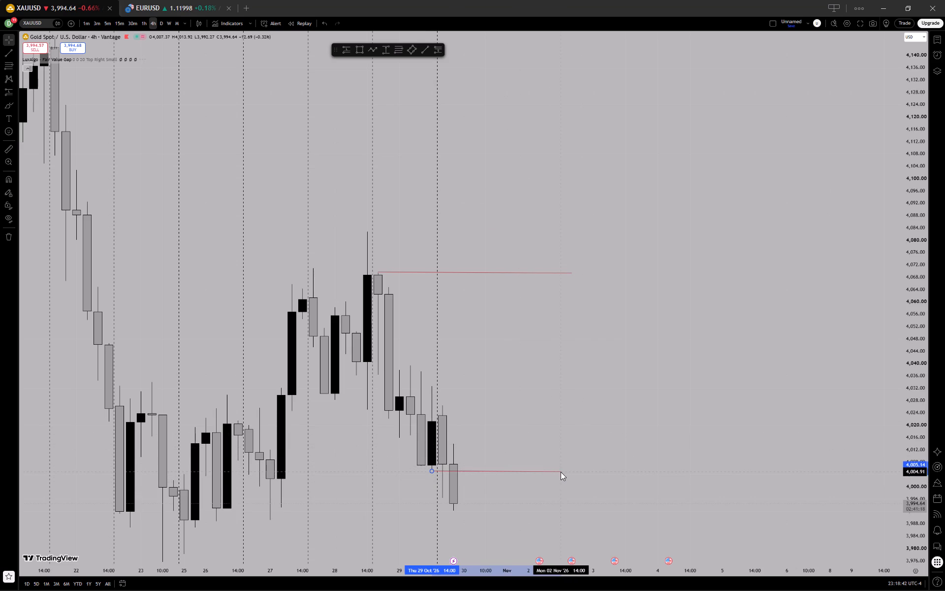
# On the 4-hour chart, adjust the far ends of both prior-day lines to 2 Nov, levelling the high line at about 4,069.67.
pyautogui.moveTo(561, 472); pyautogui.dragTo(558, 472)
pyautogui.click(646, 454)
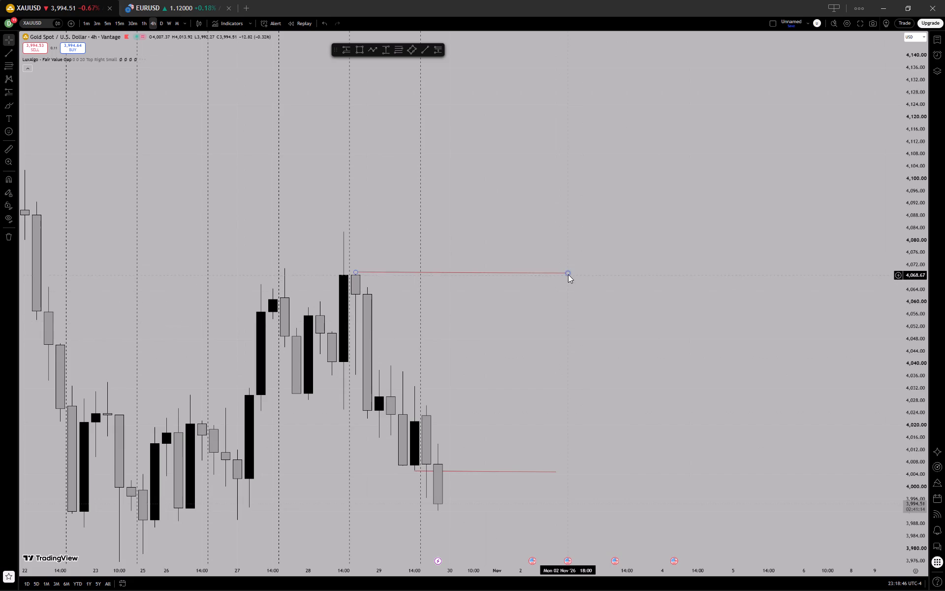
pyautogui.moveTo(568, 274); pyautogui.dragTo(534, 272)
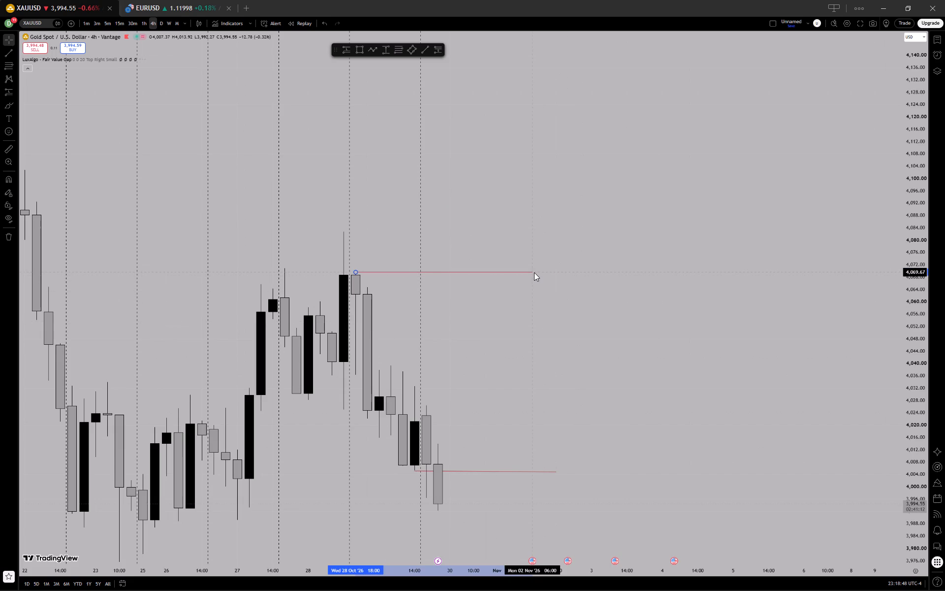
pyautogui.moveTo(534, 272); pyautogui.dragTo(541, 272)
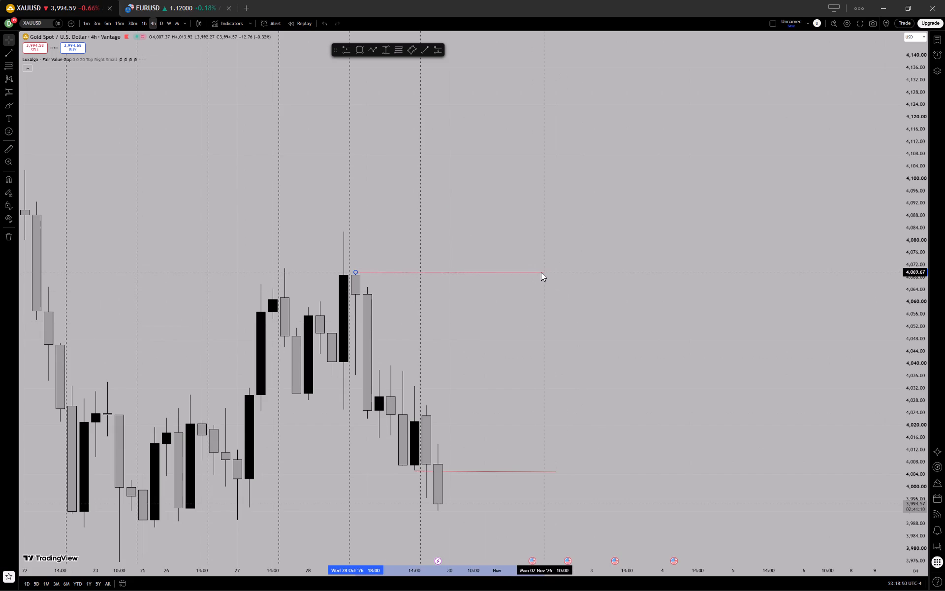
pyautogui.moveTo(541, 272); pyautogui.dragTo(545, 272)
pyautogui.click(571, 268)
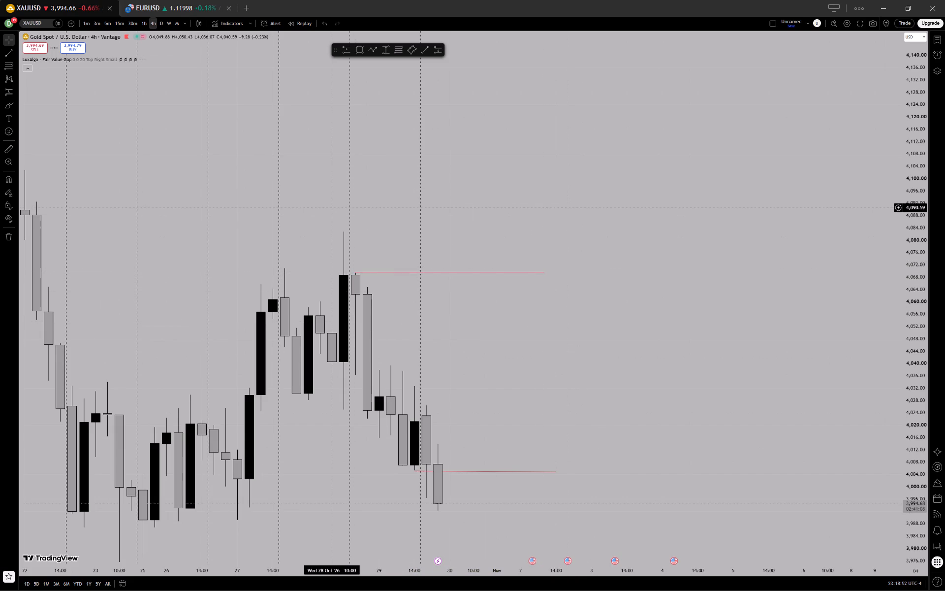
# Check the prior-day lines on the 1-hour chart and return to the 4-hour timeframe.
pyautogui.click(142, 23)
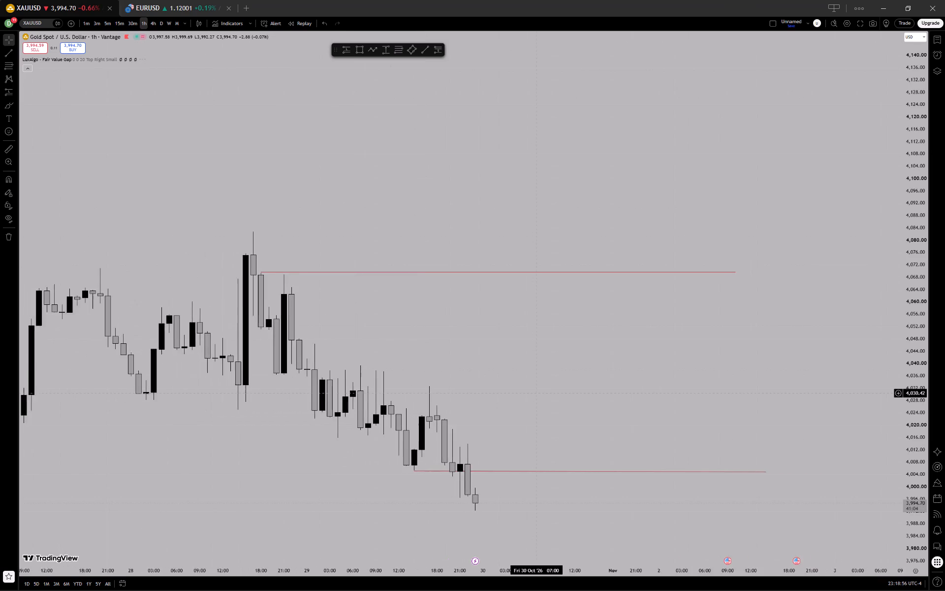
pyautogui.click(152, 26)
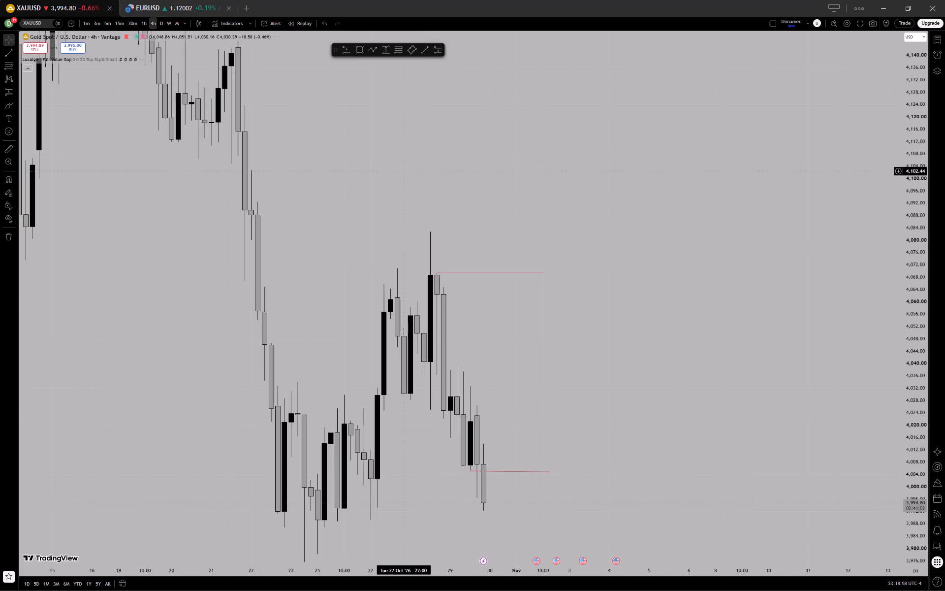
# Draw a trend line at about 4,070.90 from the 27 Oct swing high to the 28 Oct 14:00 candle and apply the BOS template.
pyautogui.moveTo(551, 273); pyautogui.dragTo(578, 190)
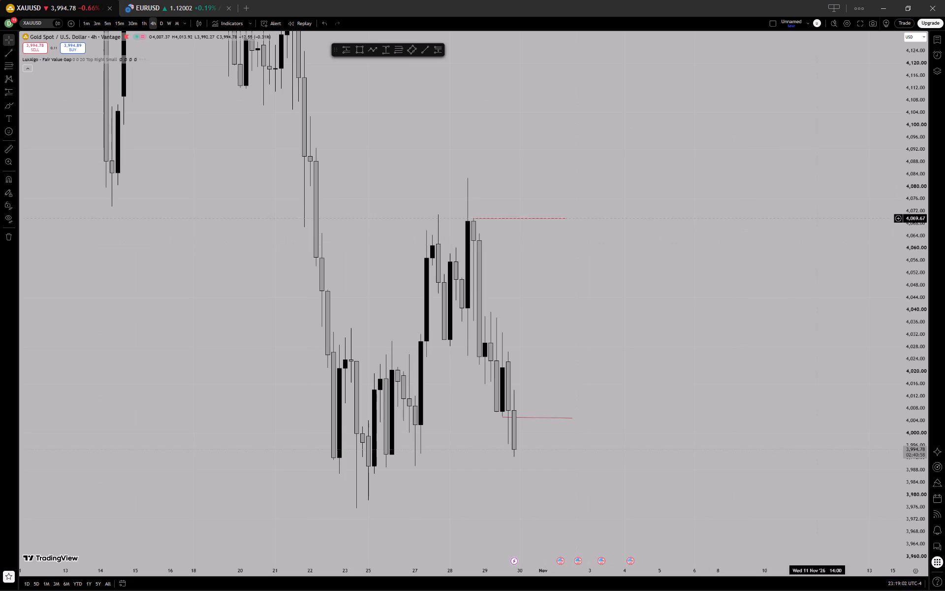
pyautogui.click(423, 52)
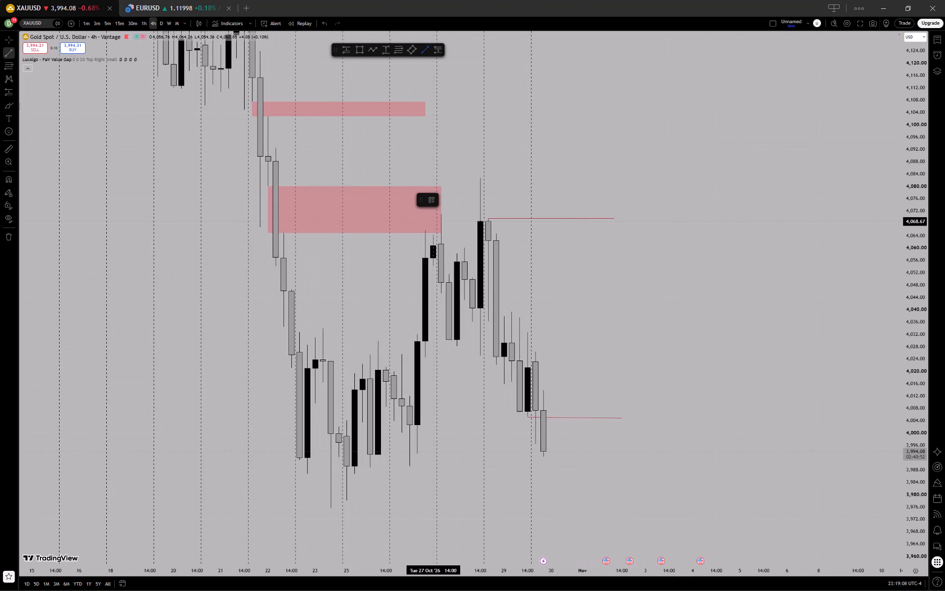
pyautogui.click(434, 215)
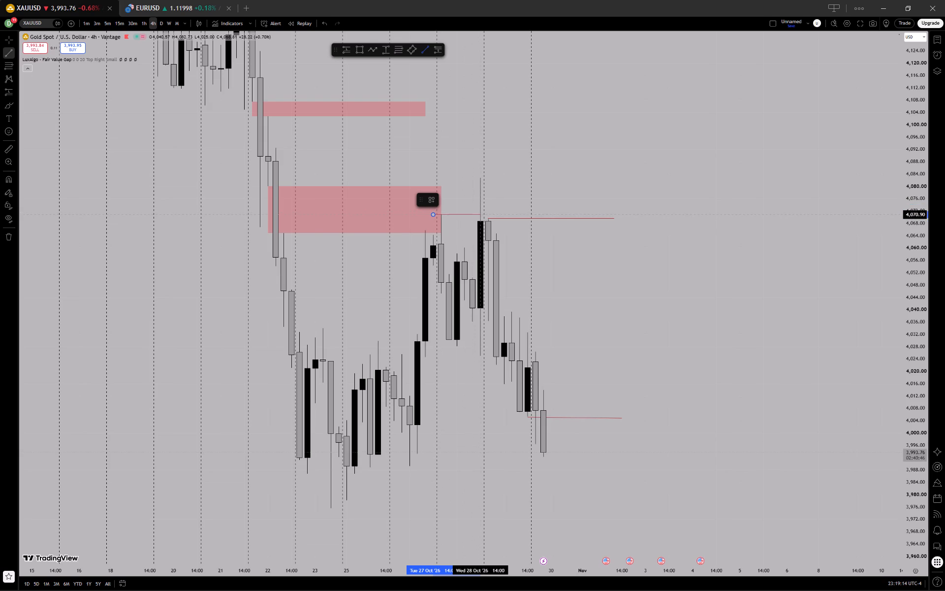
pyautogui.click(482, 215)
pyautogui.rightClick(482, 215)
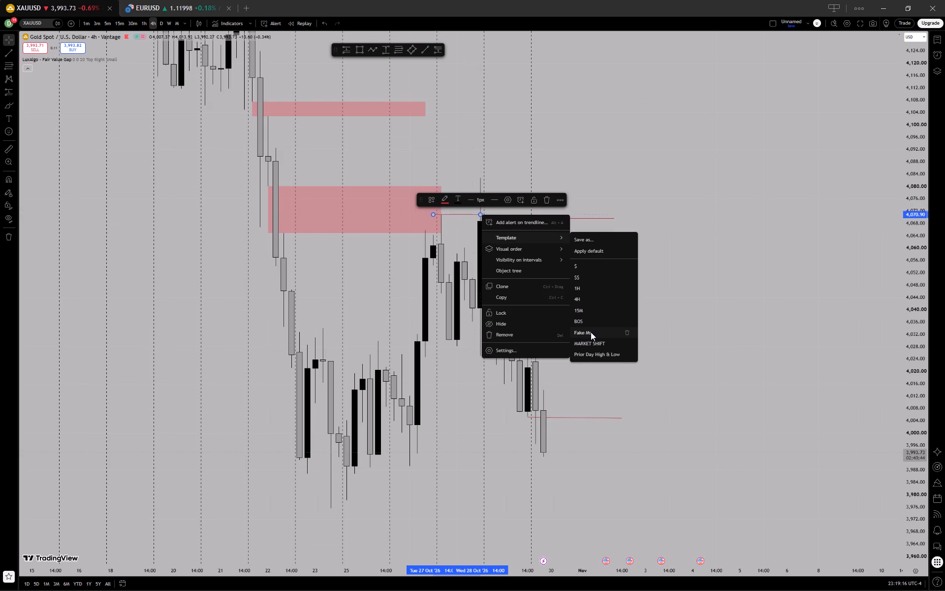
pyautogui.click(588, 323)
pyautogui.click(740, 283)
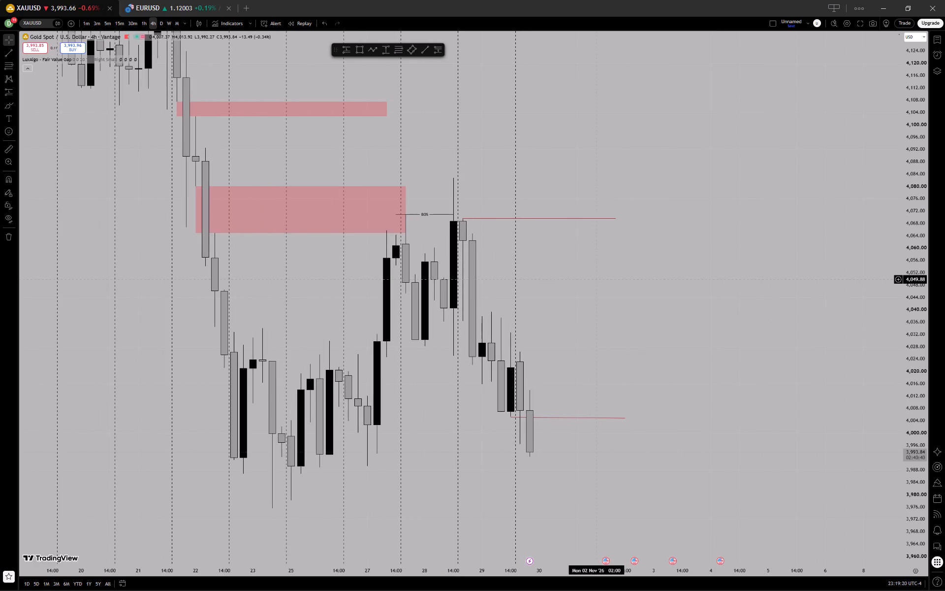
# Move the BOS line's starting point to the 27 Oct 18:00 candle's high at about 4,071.13.
pyautogui.moveTo(396, 214); pyautogui.dragTo(411, 214)
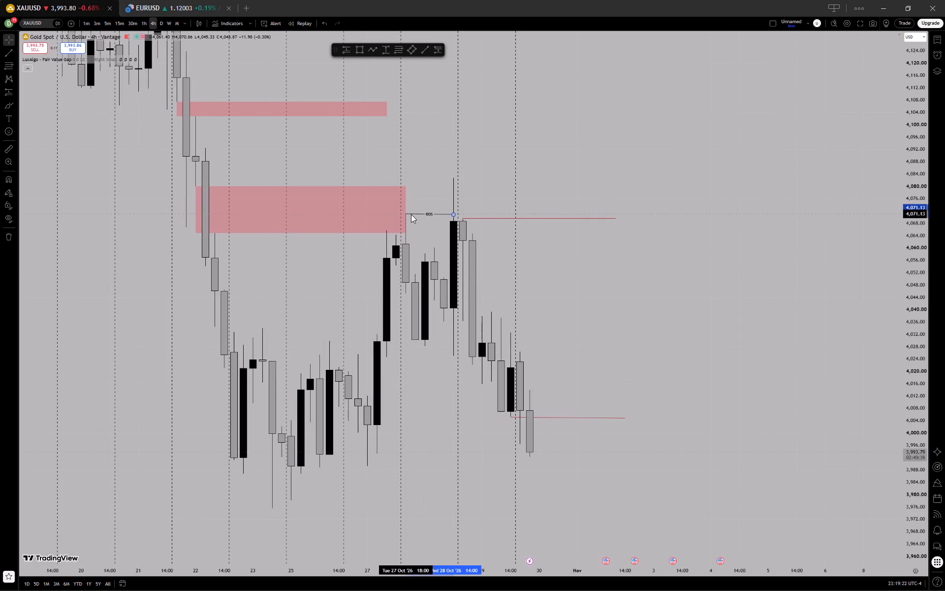
pyautogui.moveTo(411, 214); pyautogui.dragTo(408, 214)
# Fine-tune the BOS line's starting point at the 27 Oct 18:00 candle's high, about 4,071.13.
pyautogui.moveTo(408, 214); pyautogui.dragTo(408, 215)
pyautogui.click(460, 172)
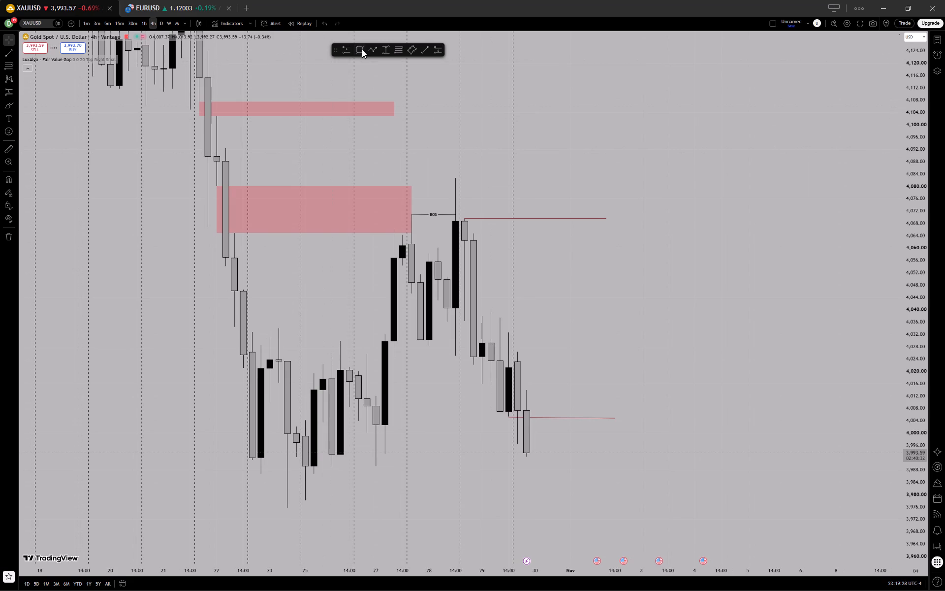
# Draw a trend line at about 3,989.59 from 26 Oct 22:00 to 30 Oct 14:00 and apply the 4H template.
pyautogui.click(422, 51)
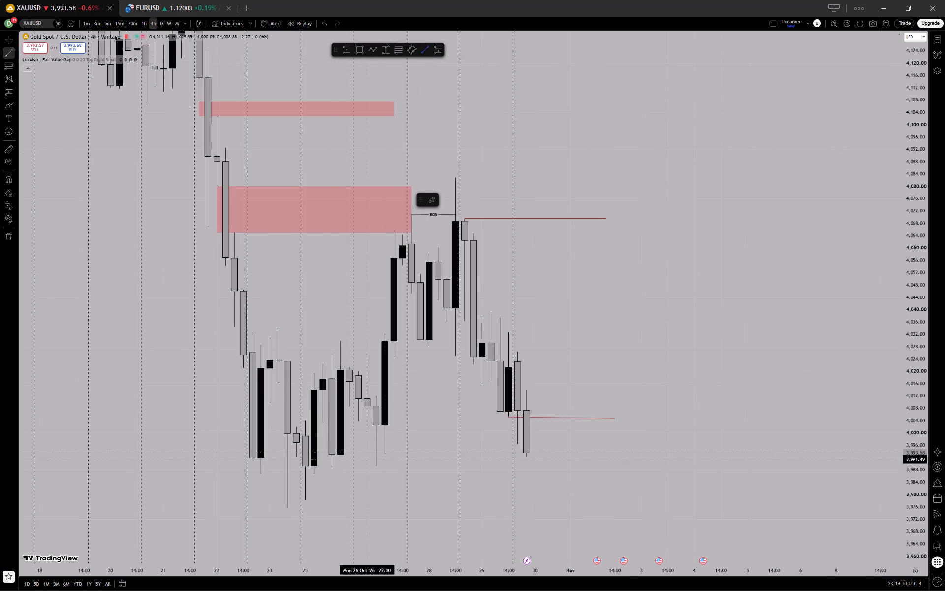
pyautogui.click(367, 465)
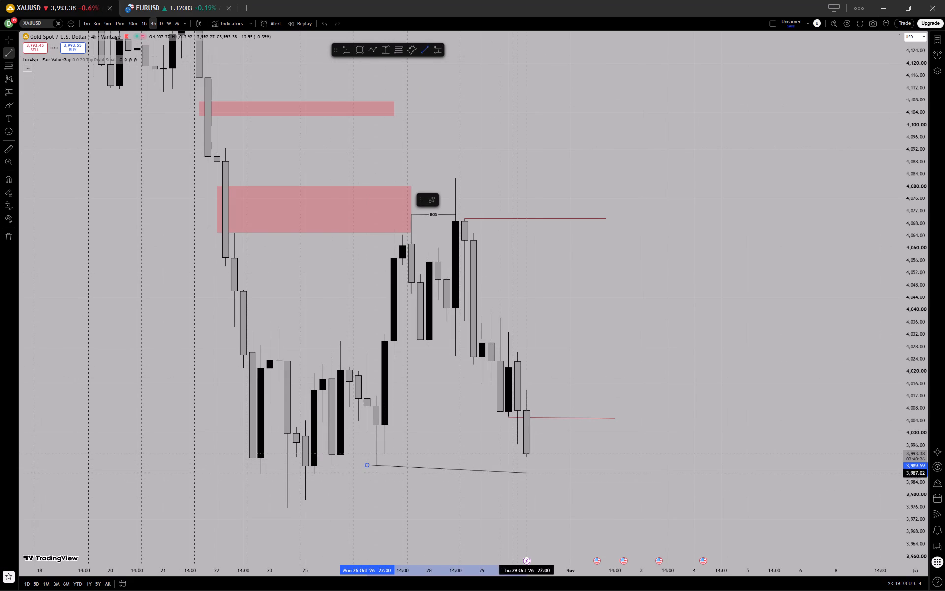
pyautogui.click(561, 466)
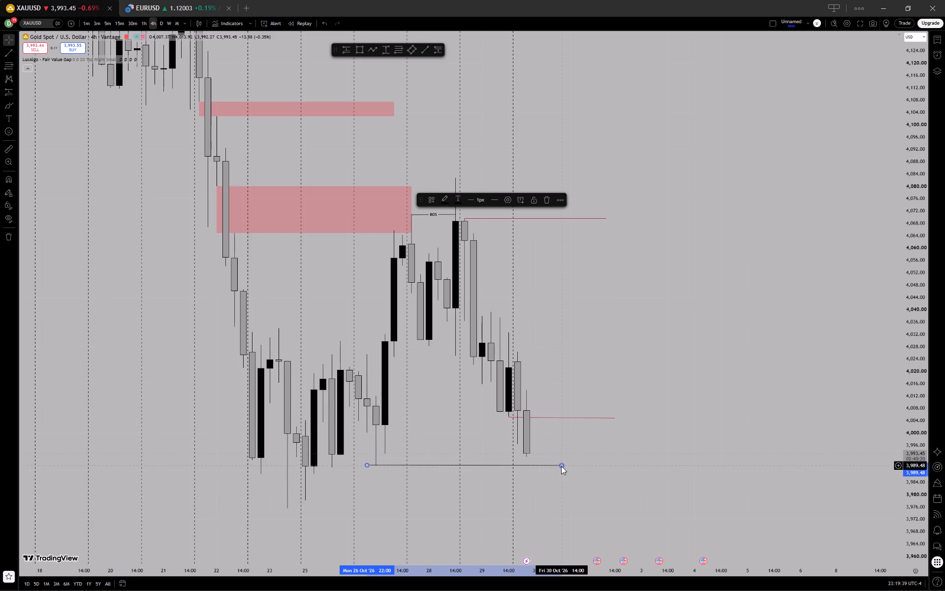
pyautogui.rightClick(561, 466)
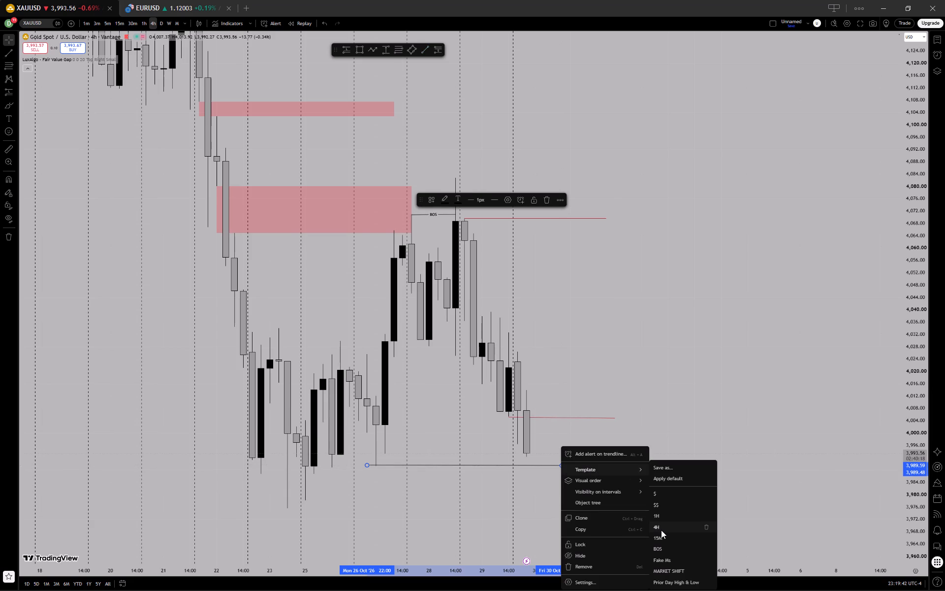
pyautogui.click(660, 525)
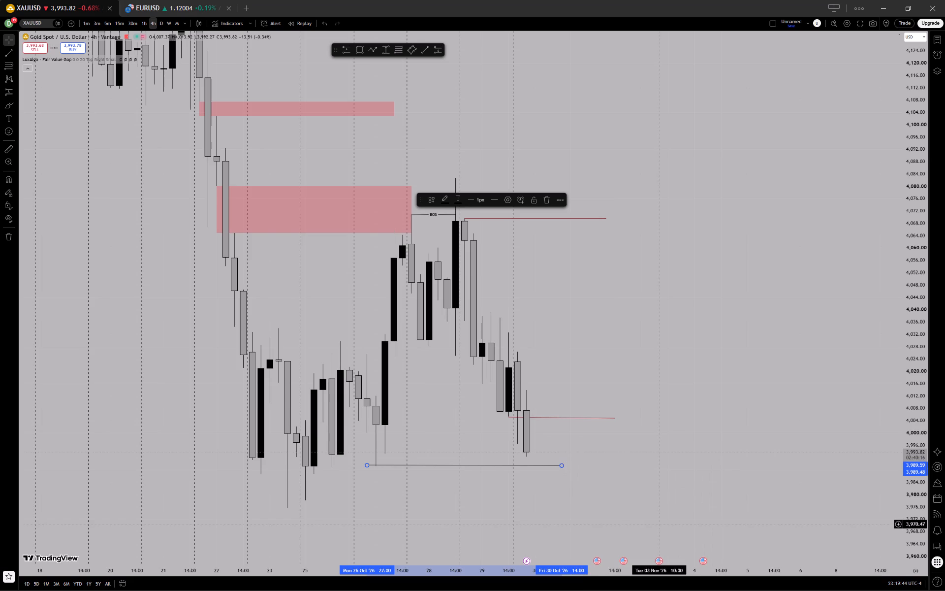
pyautogui.click(673, 398)
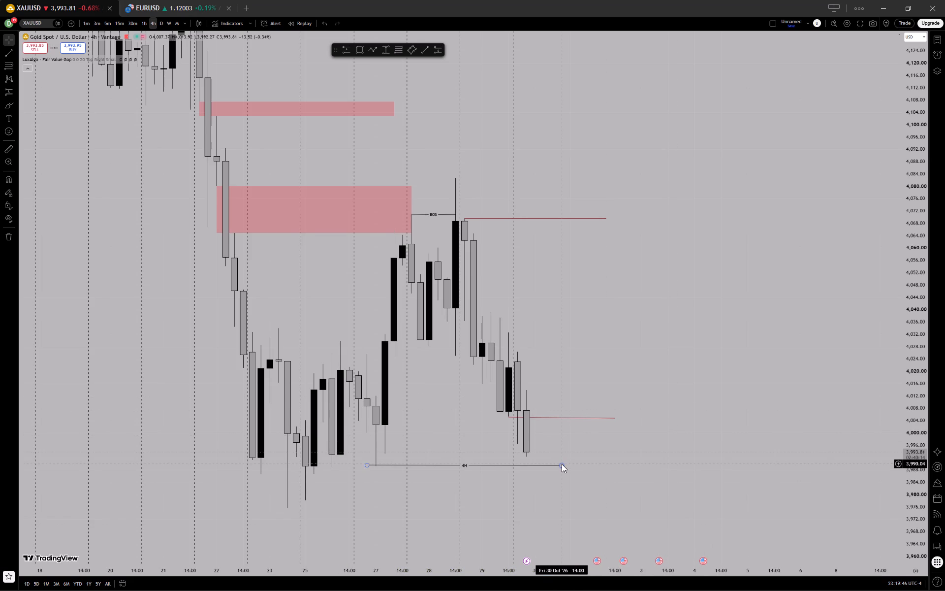
pyautogui.click(562, 464)
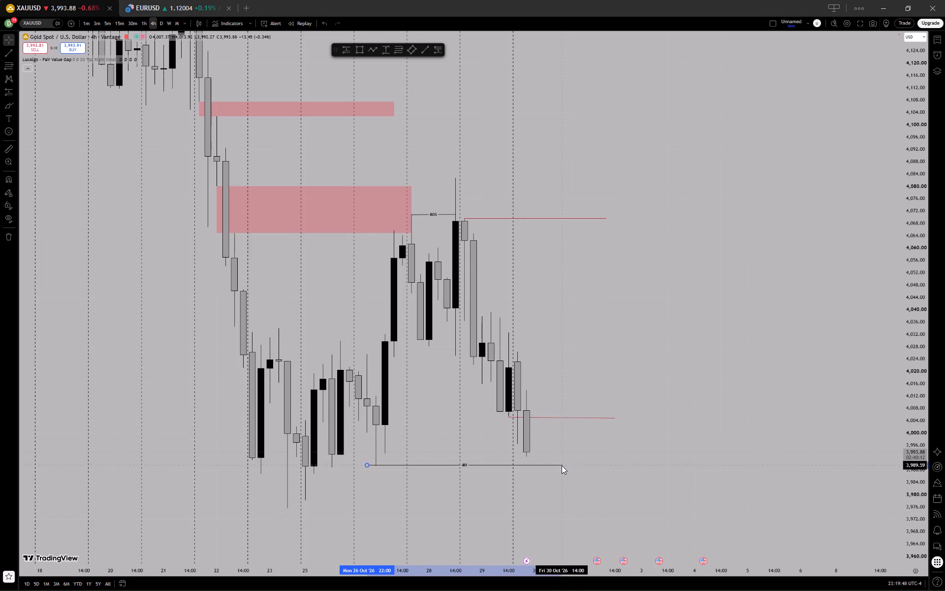
pyautogui.click(620, 441)
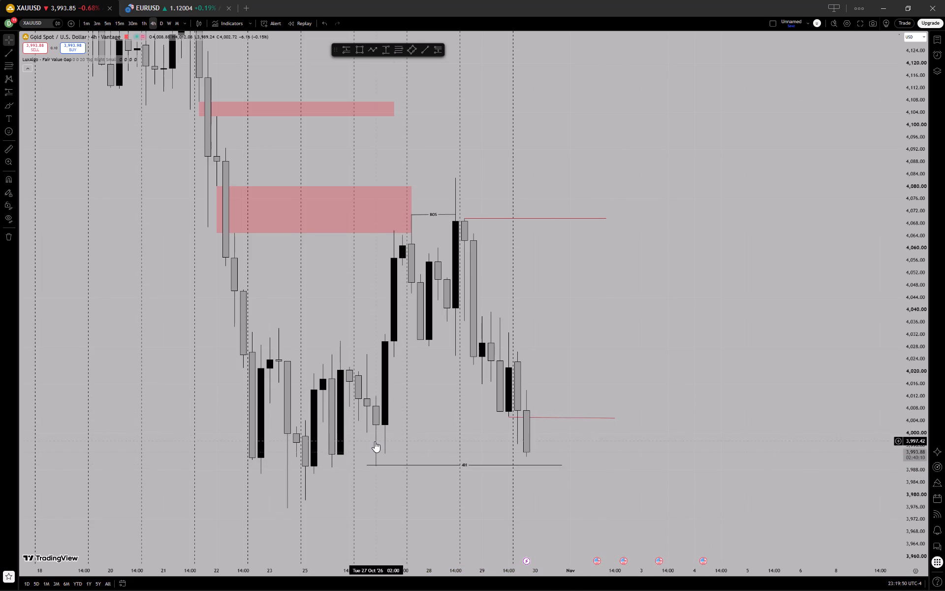
# Move the 4H line's starting point to the low of the 27 Oct 02:00 candle.
pyautogui.moveTo(368, 464); pyautogui.dragTo(376, 465)
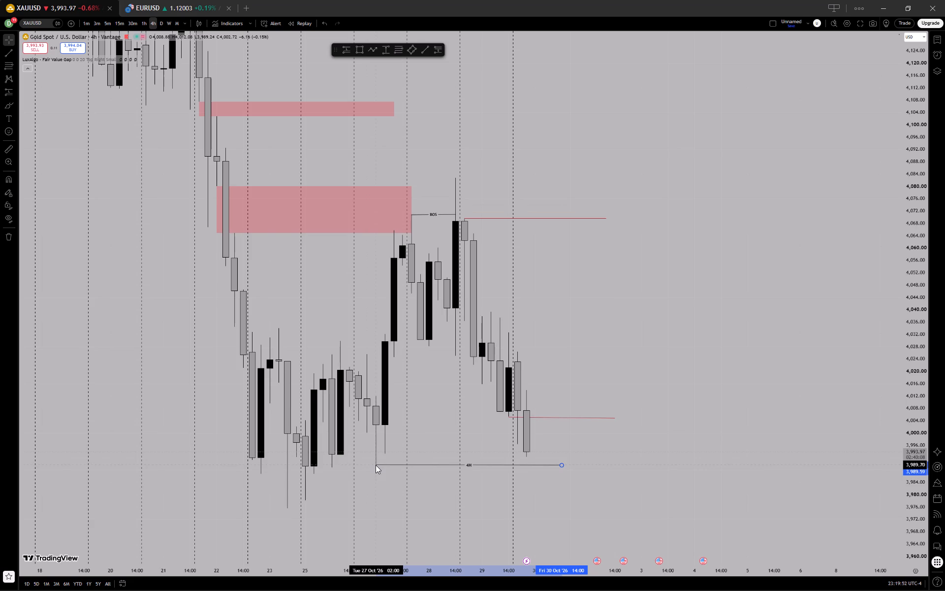
pyautogui.moveTo(376, 465); pyautogui.dragTo(376, 466)
pyautogui.click(490, 417)
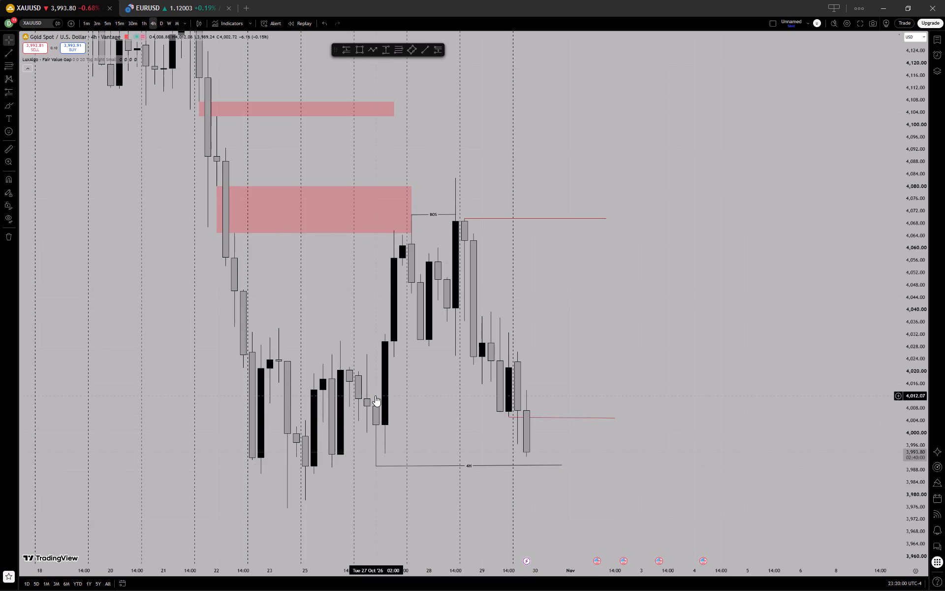
# Draw a rectangle from the 27 Oct 02:00 candle's high at about 4,012.07 down to the 4H line, ending at 30 Oct 14:00.
pyautogui.click(360, 50)
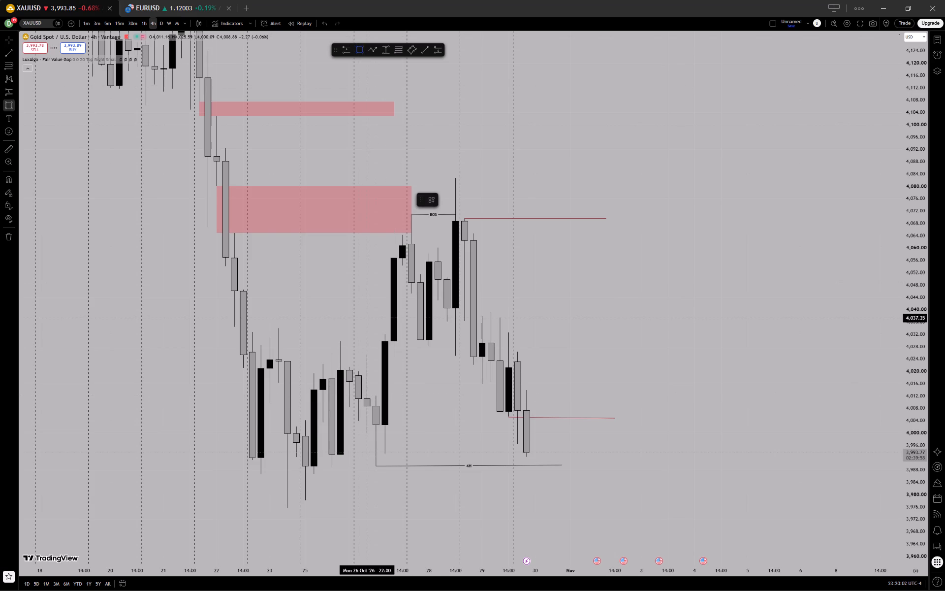
pyautogui.click(376, 396)
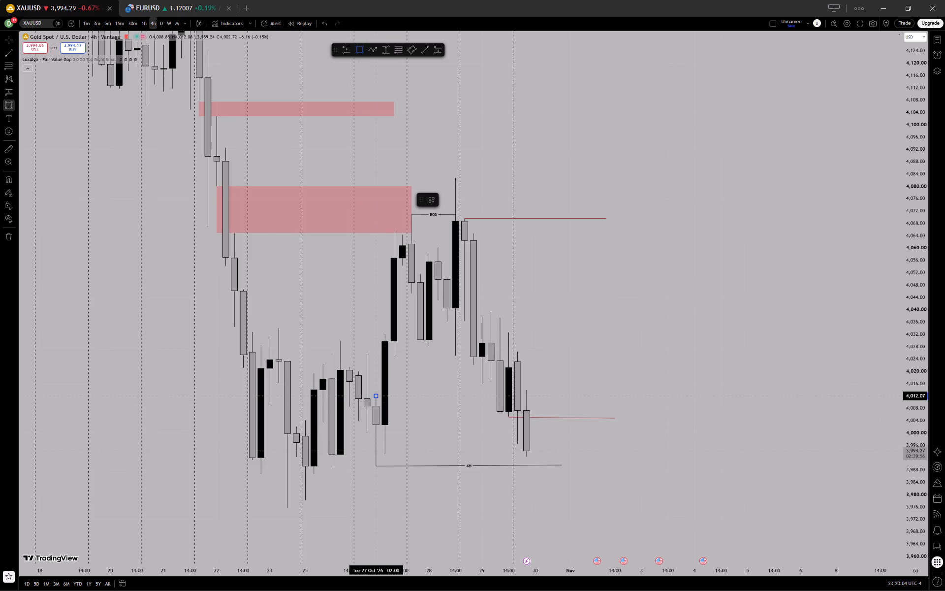
pyautogui.click(570, 467)
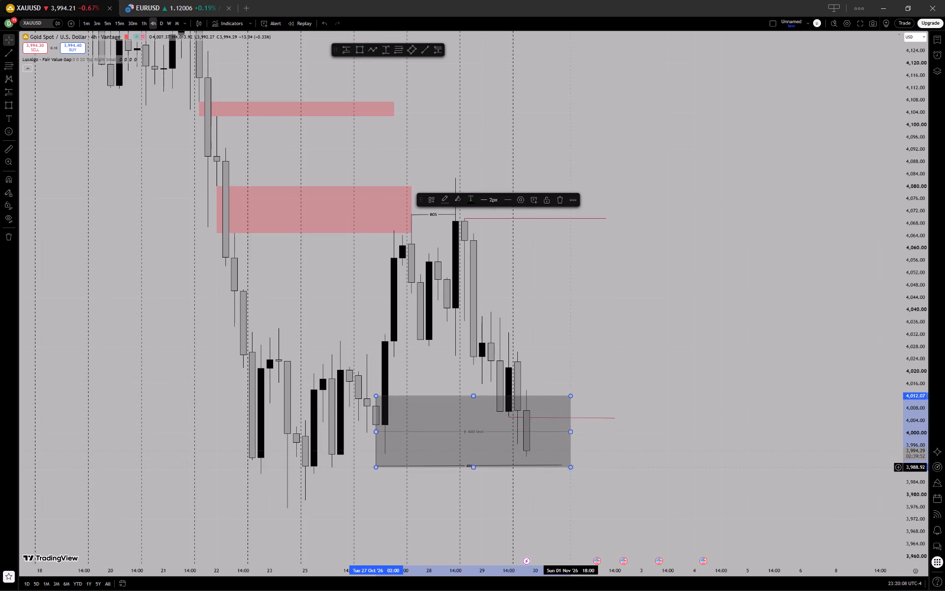
pyautogui.click(616, 463)
pyautogui.moveTo(569, 434); pyautogui.dragTo(563, 430)
pyautogui.click(561, 468)
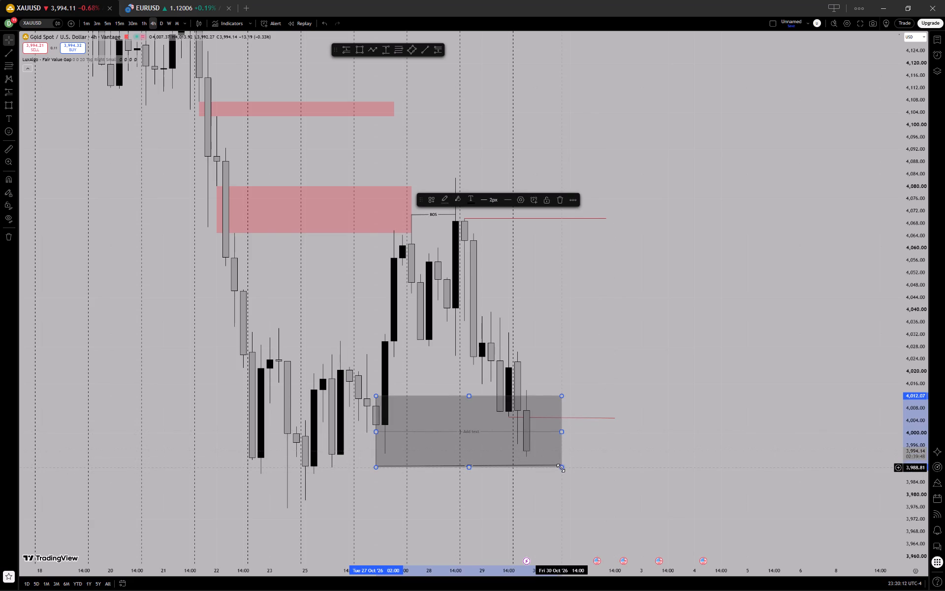
pyautogui.click(614, 446)
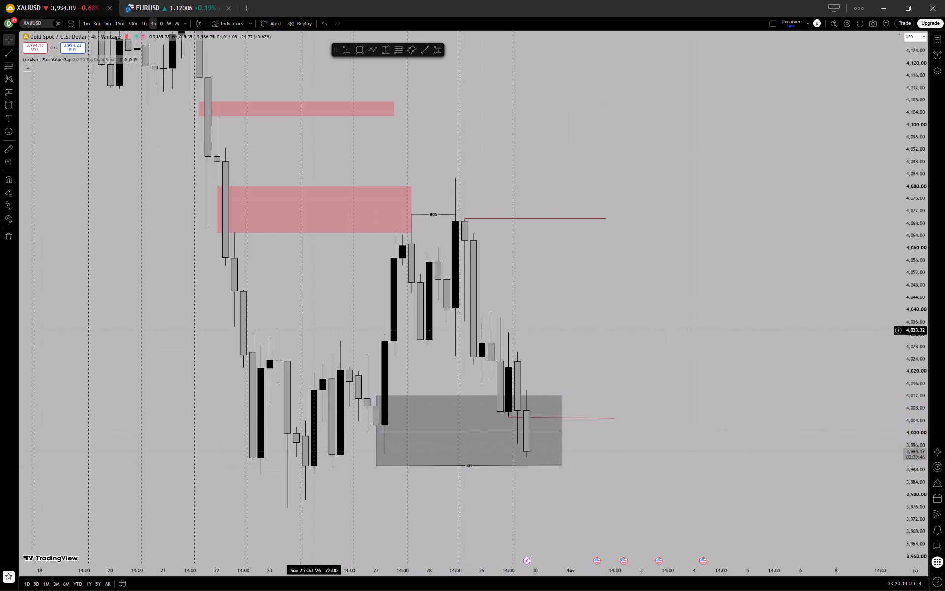
# On the 1-hour chart, shift the BOS line so it starts at the 27 Oct 20:00 candle's high.
pyautogui.click(140, 22)
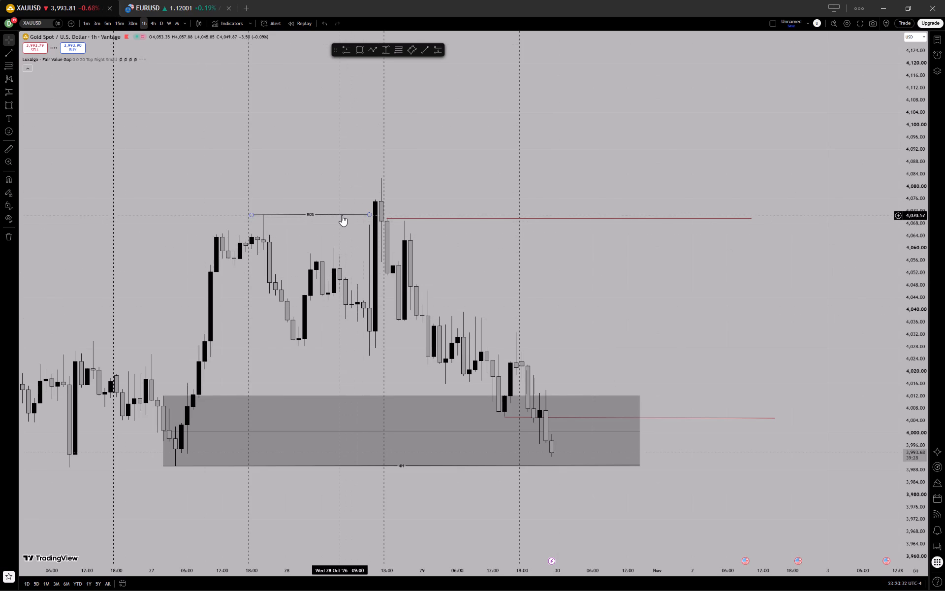
pyautogui.moveTo(342, 215); pyautogui.dragTo(349, 215)
pyautogui.click(497, 175)
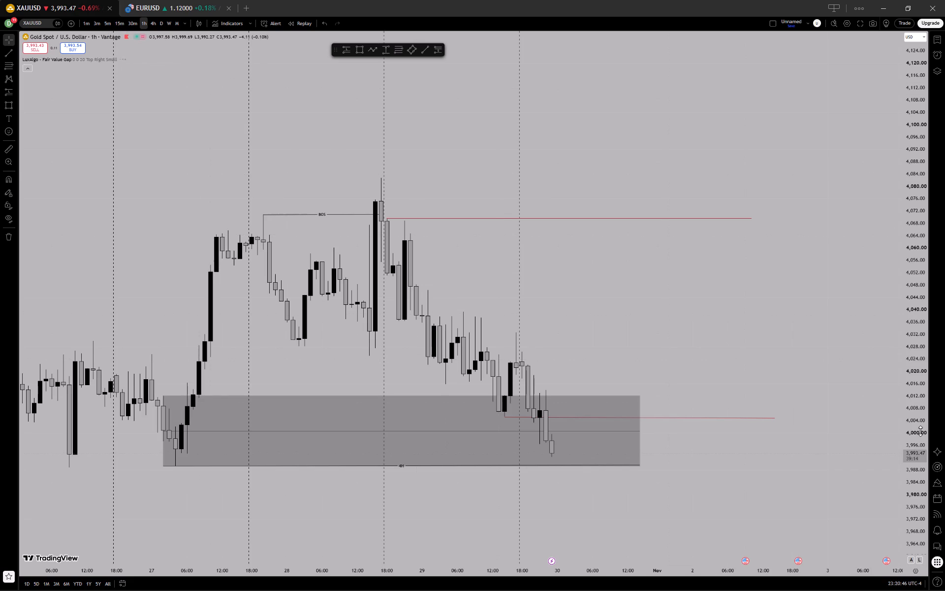
# Draw a rectangle from 27 Oct 04:00 at about 4,002.30 to 30 Oct 09:00 at about 3,989.55 and apply the blue-fill template.
pyautogui.moveTo(920, 431); pyautogui.dragTo(900, 331)
pyautogui.moveTo(687, 334); pyautogui.dragTo(779, 234)
pyautogui.scroll(-1, 726, 293)
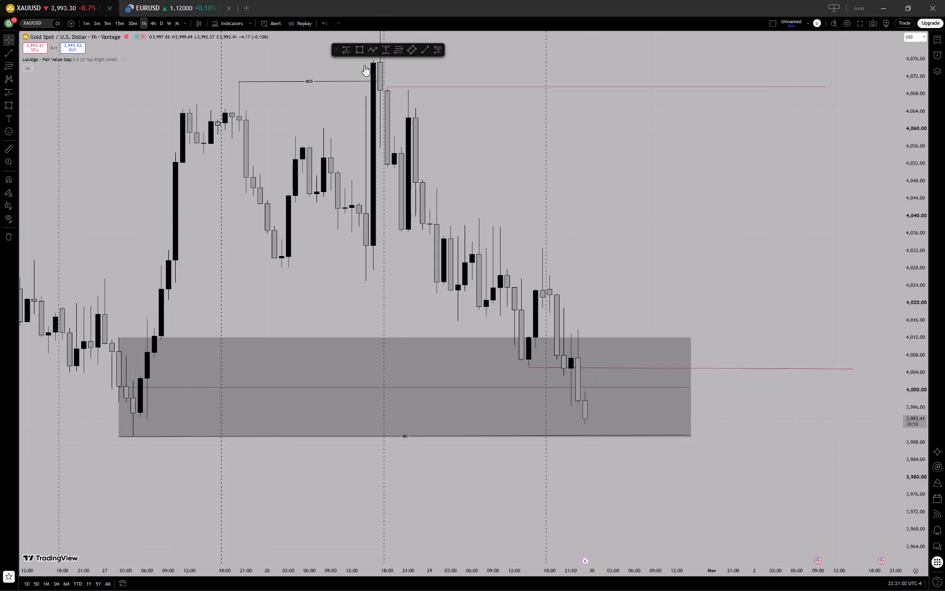
pyautogui.click(356, 52)
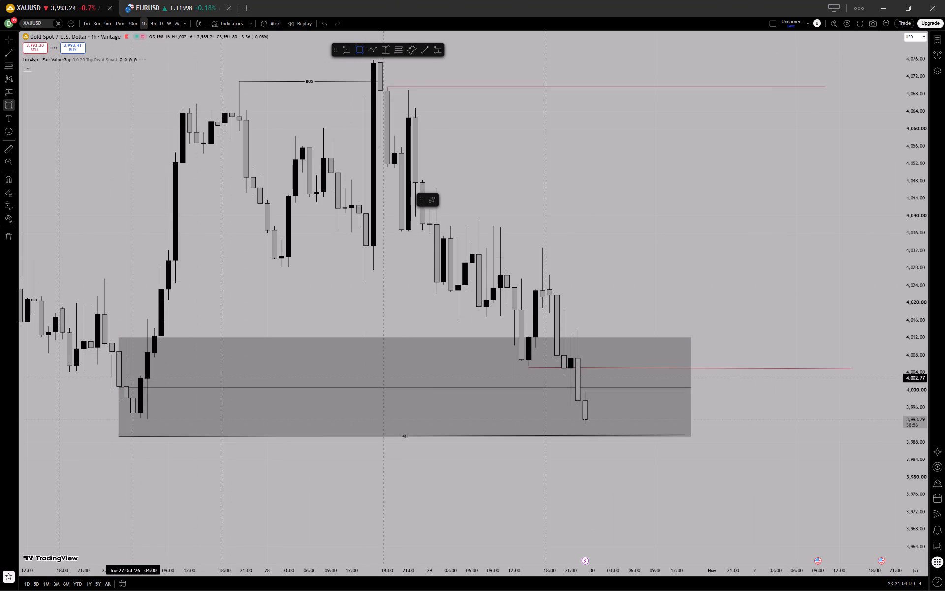
pyautogui.click(132, 380)
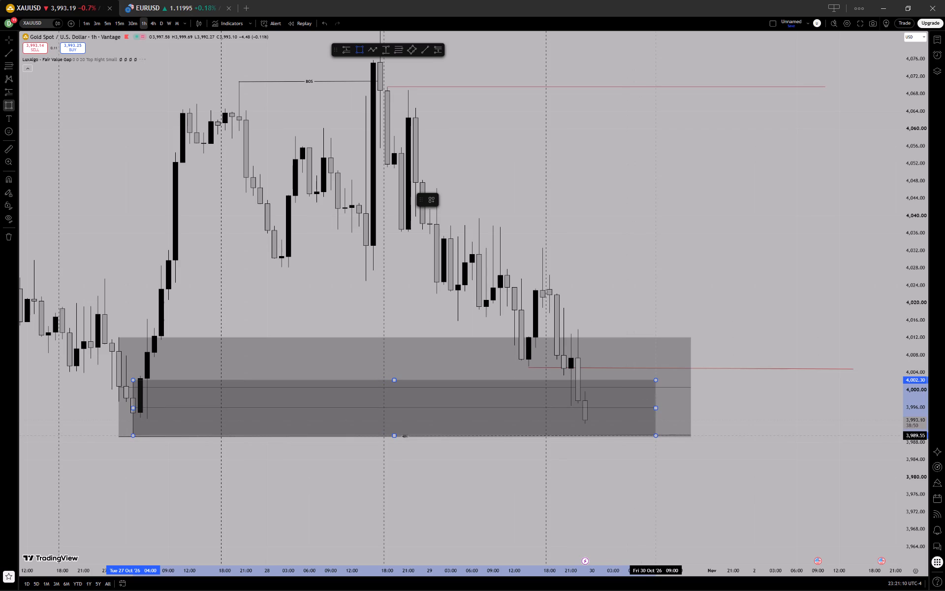
pyautogui.click(657, 436)
pyautogui.rightClick(657, 436)
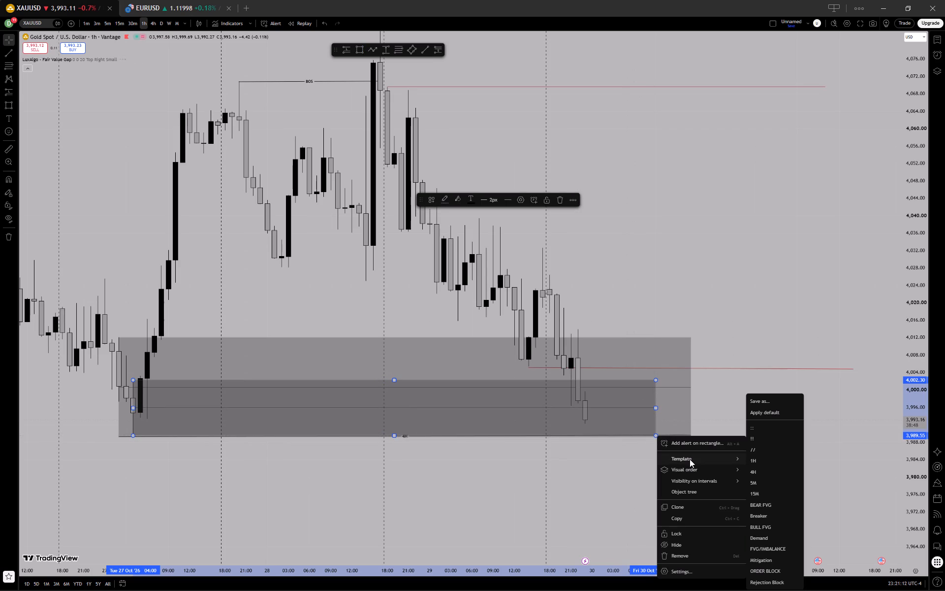
pyautogui.click(760, 429)
pyautogui.click(763, 312)
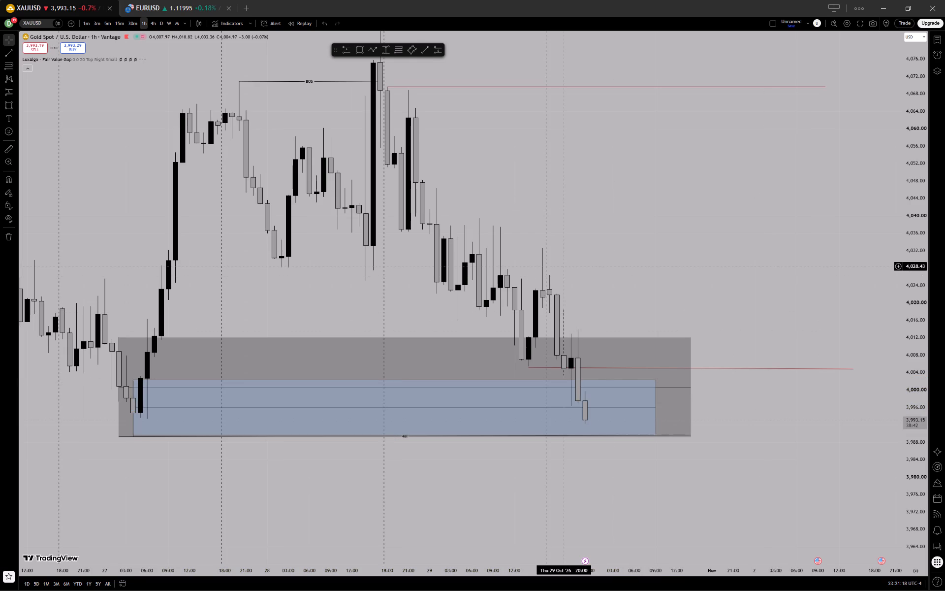
# On the 15-minute chart, draw a trend line at about 3,996.6 from 29 Oct 21:00 to 22:45 and apply the $$ template.
pyautogui.click(120, 24)
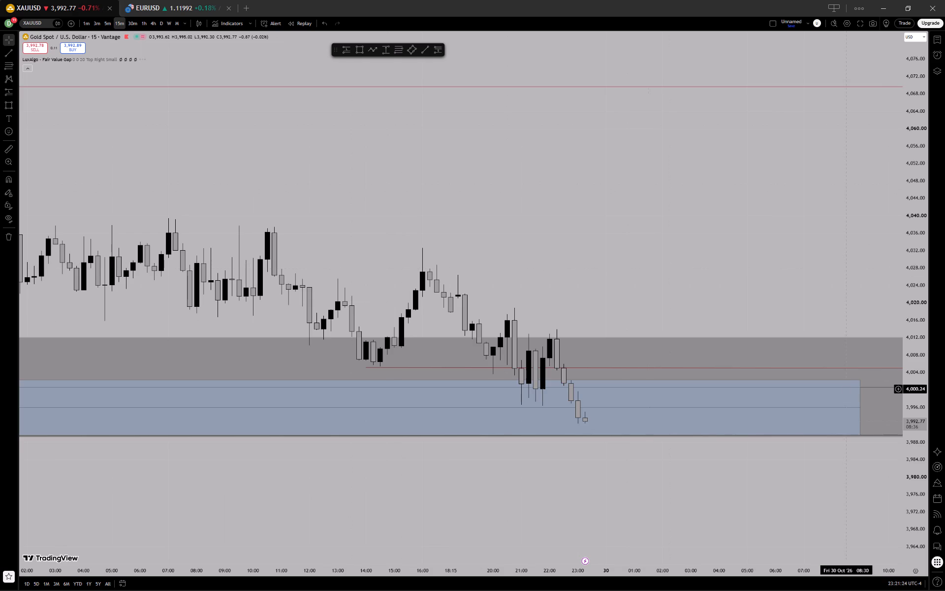
pyautogui.moveTo(906, 412); pyautogui.dragTo(865, 179)
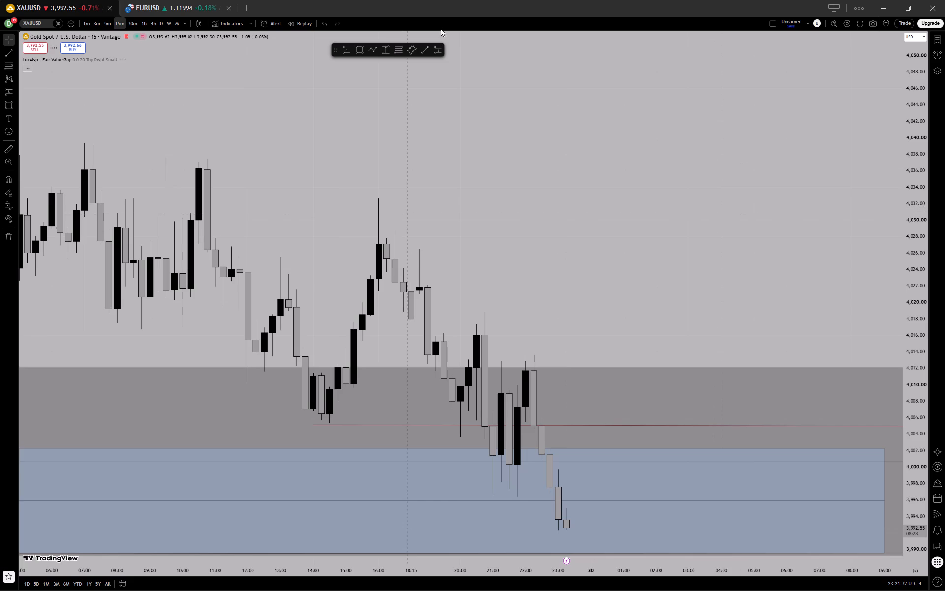
pyautogui.click(422, 45)
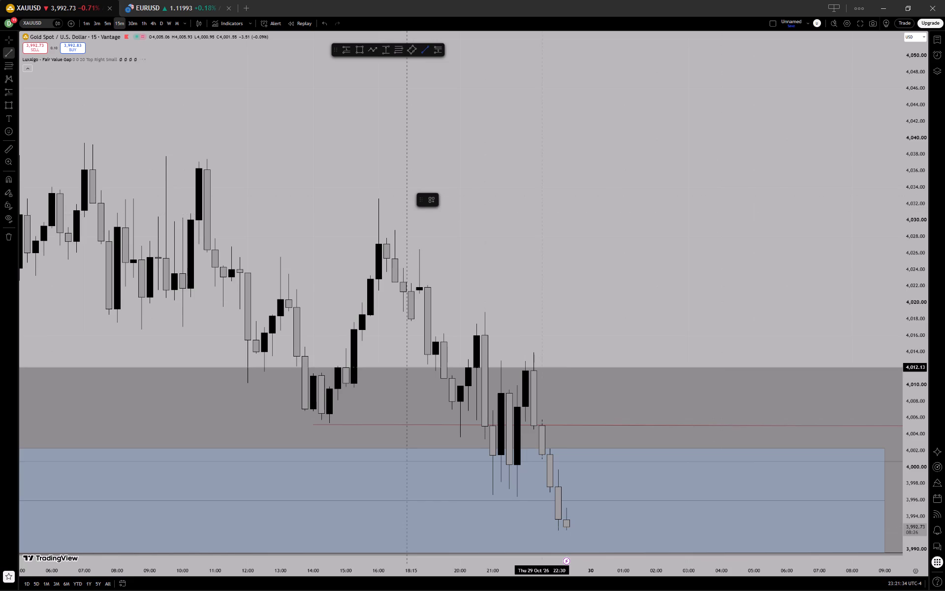
pyautogui.click(489, 495)
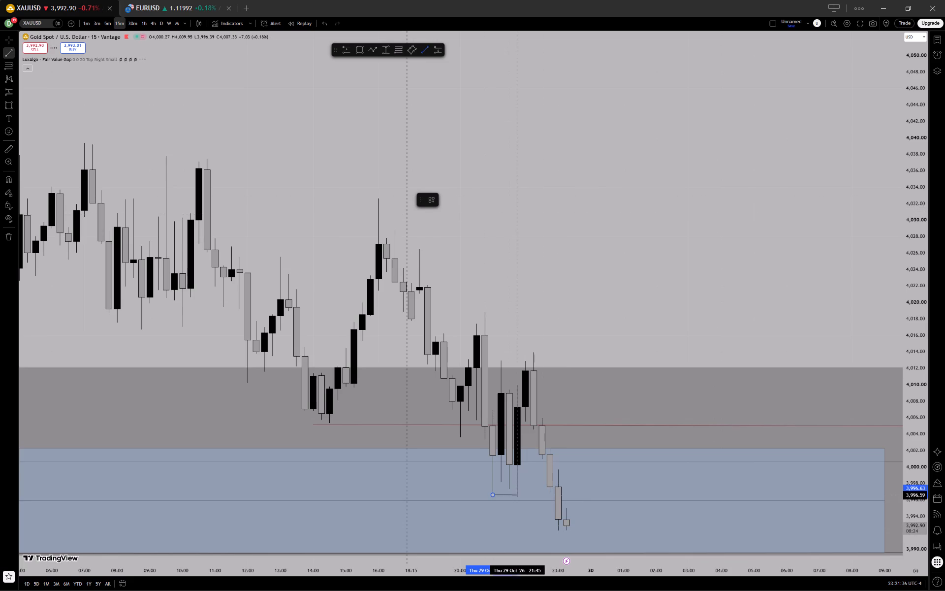
pyautogui.click(553, 495)
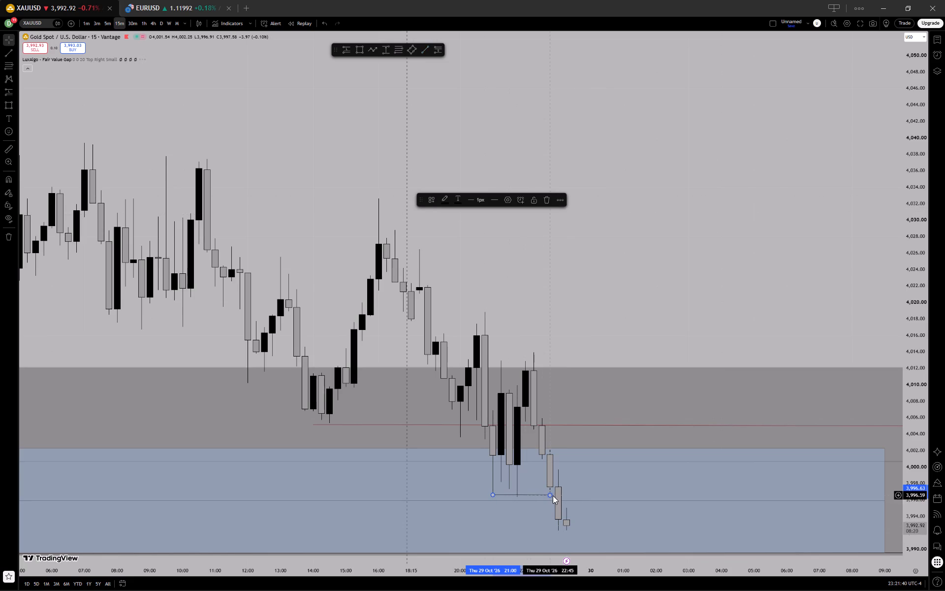
pyautogui.rightClick(553, 495)
pyautogui.click(658, 502)
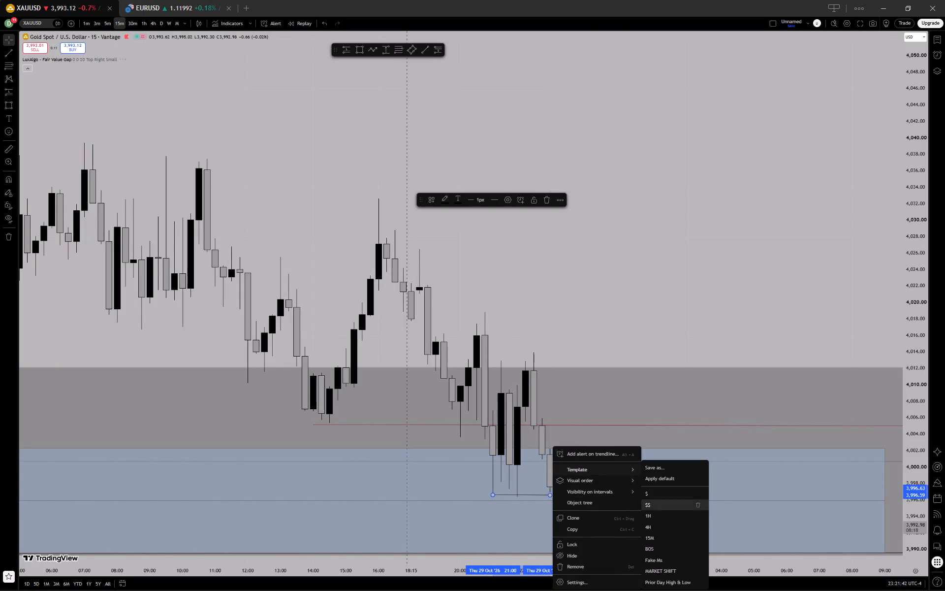
pyautogui.click(638, 259)
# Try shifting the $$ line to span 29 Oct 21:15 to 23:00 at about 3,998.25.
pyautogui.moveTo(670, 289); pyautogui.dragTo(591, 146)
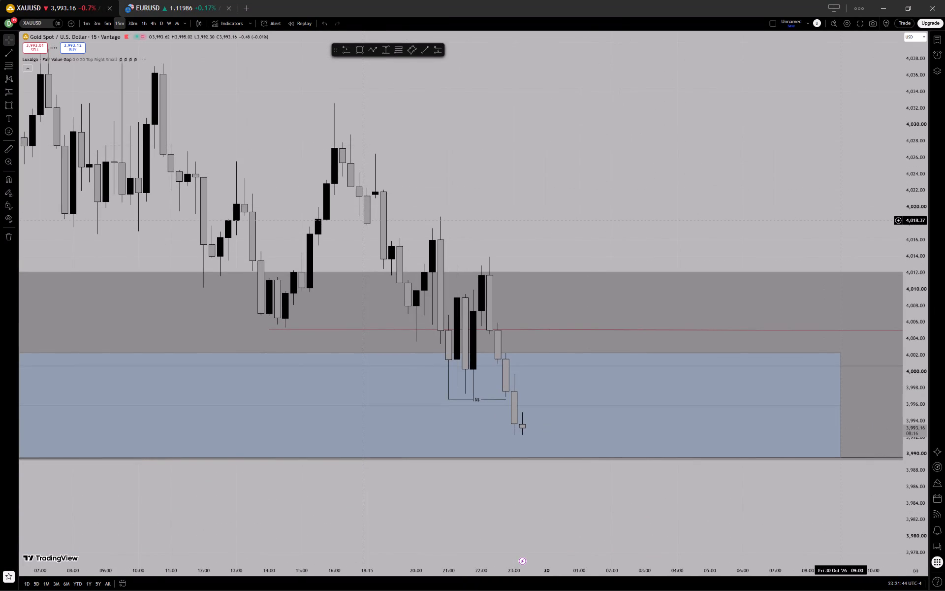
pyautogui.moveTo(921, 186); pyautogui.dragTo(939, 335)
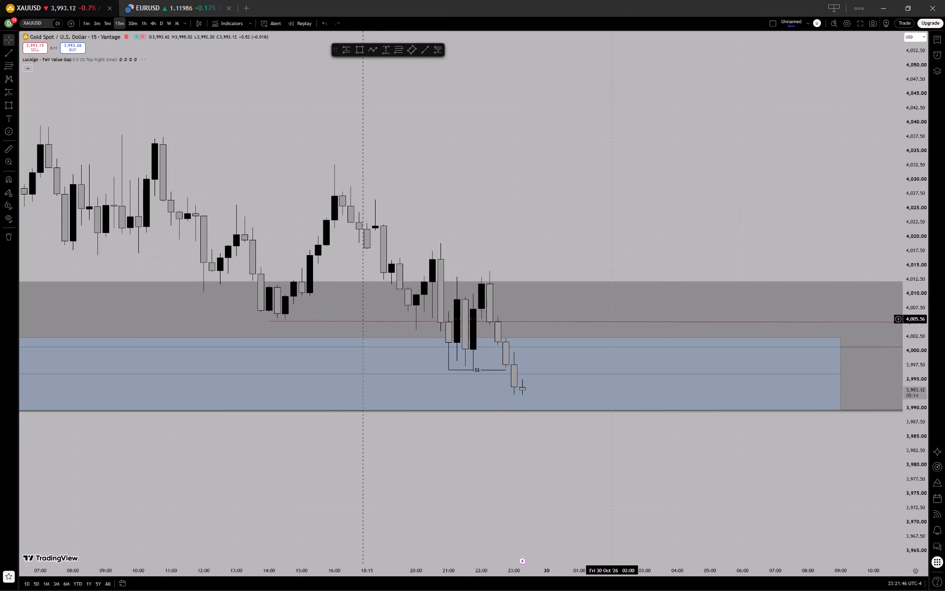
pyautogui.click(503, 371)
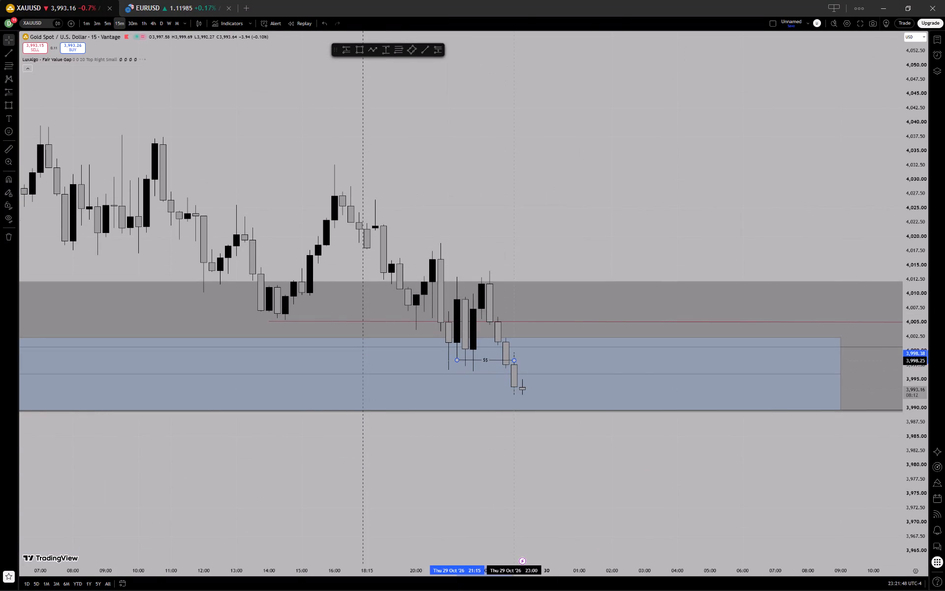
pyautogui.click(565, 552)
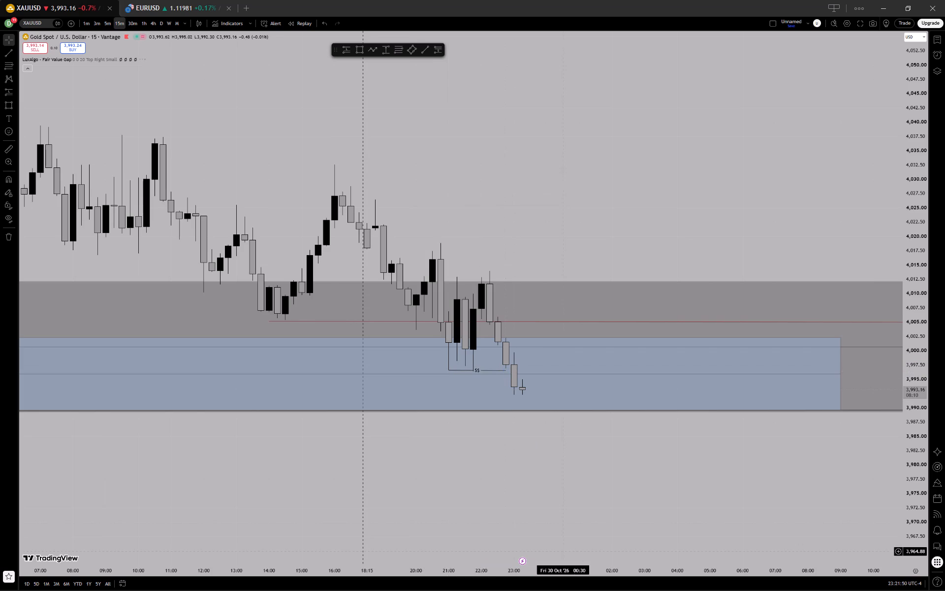
# Level the $$ line by setting its end point at 29 Oct 22:45 to about 3,996.63.
pyautogui.hscroll(1, 457, 436)
pyautogui.moveTo(371, 465); pyautogui.dragTo(532, 517)
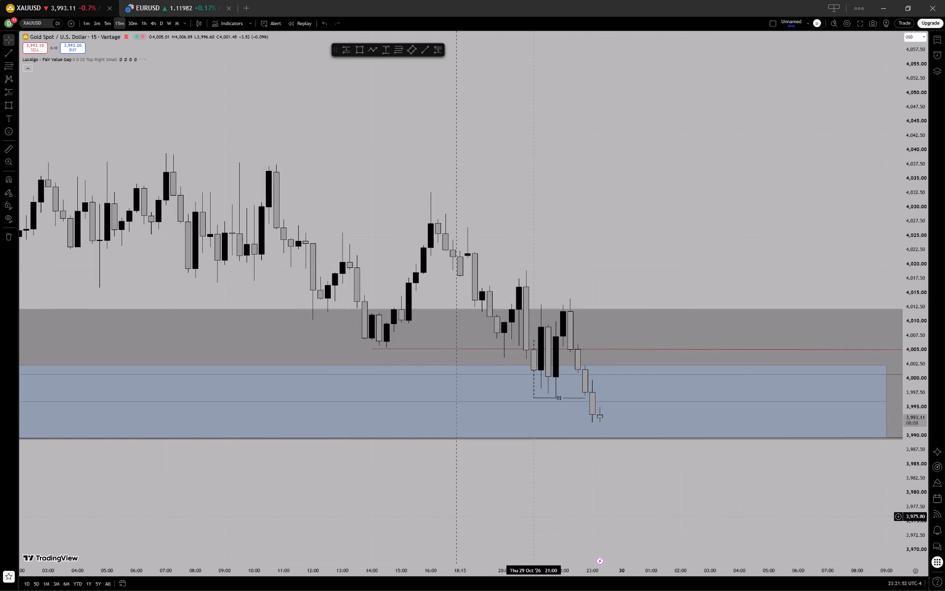
pyautogui.click(584, 399)
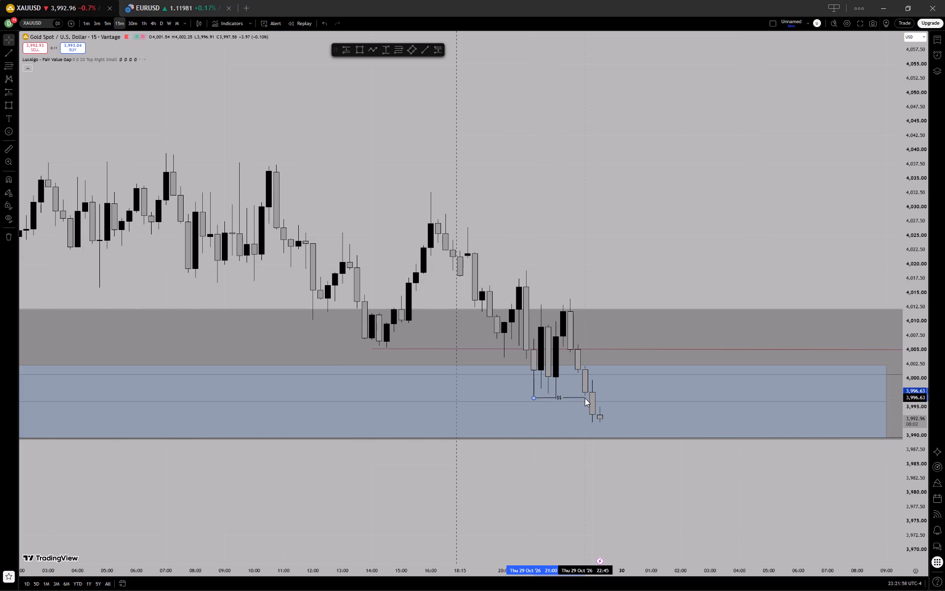
# Fine-tune the $$ line's end point at 29 Oct 22:45 to about 3,996.63 so the line sits level.
pyautogui.click(609, 493)
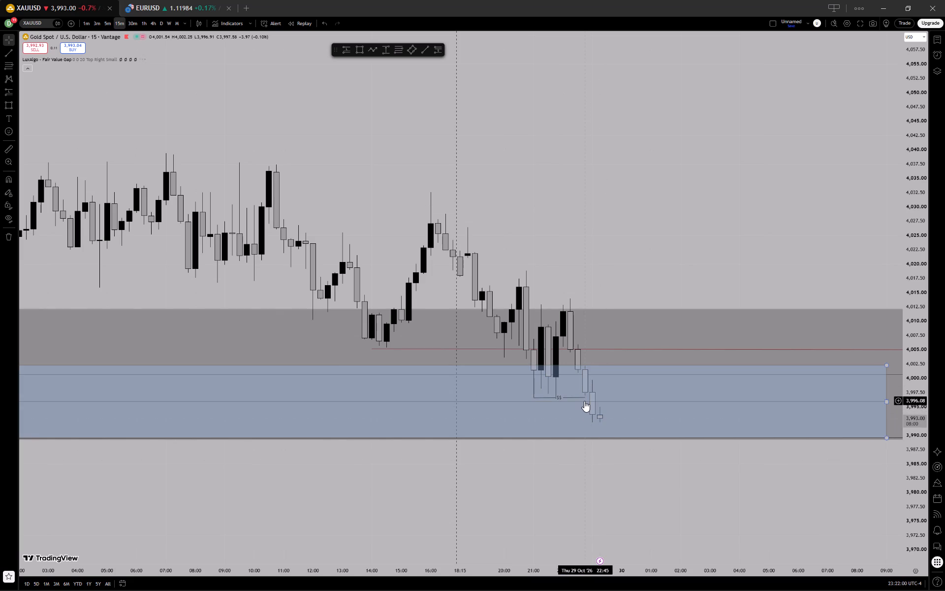
pyautogui.click(584, 398)
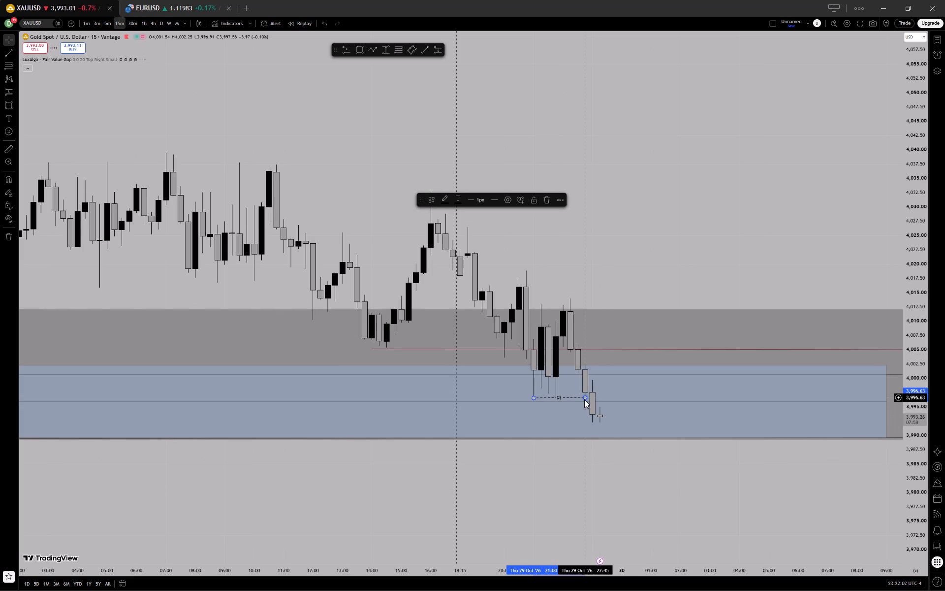
pyautogui.click(585, 396)
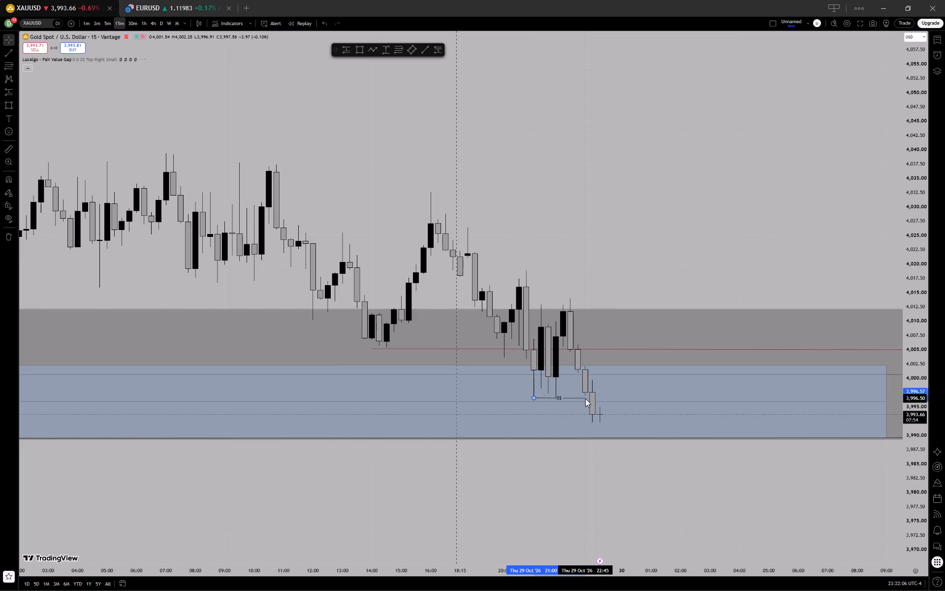
pyautogui.click(605, 506)
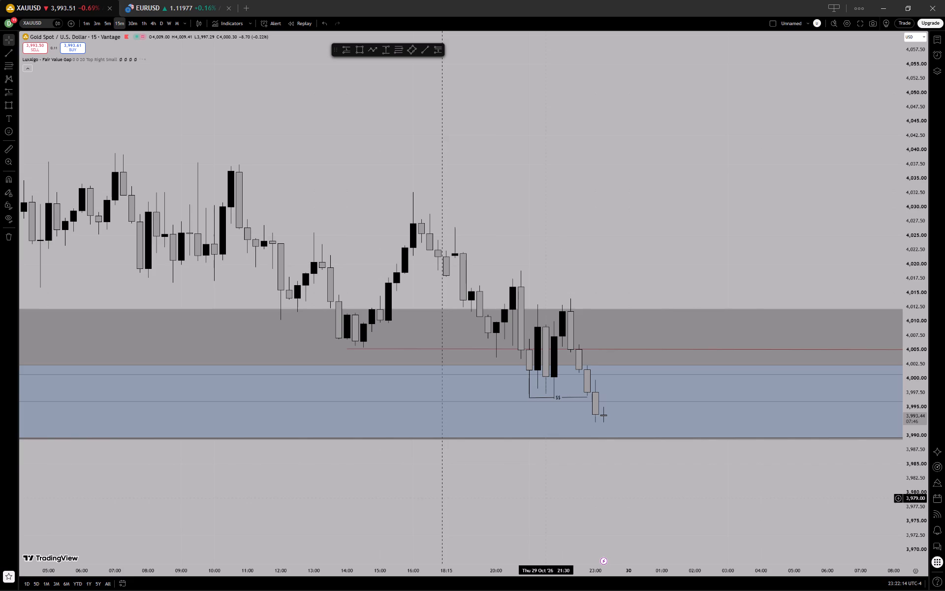
pyautogui.click(587, 396)
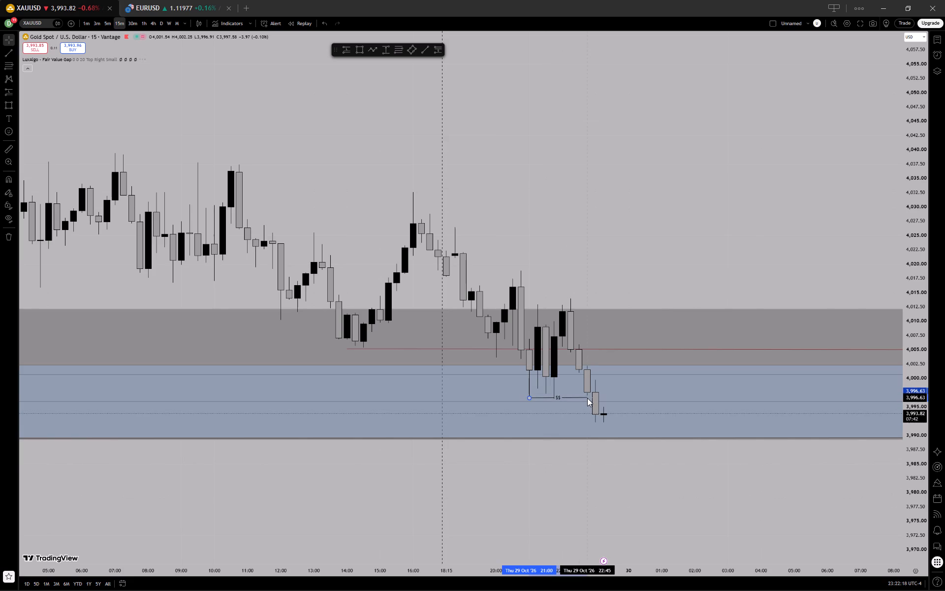
# Review the marked-up XAUUSD zones, prior-day lines and BOS on the 15-minute chart and on the 4-hour chart.
pyautogui.moveTo(614, 492); pyautogui.dragTo(611, 504)
pyautogui.click(611, 504)
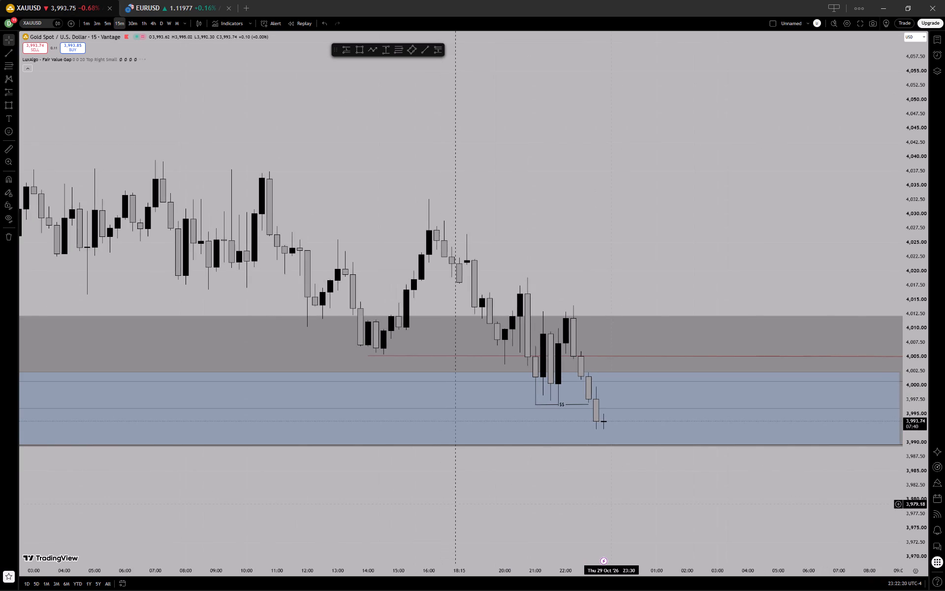
pyautogui.click(611, 504)
pyautogui.click(611, 504)
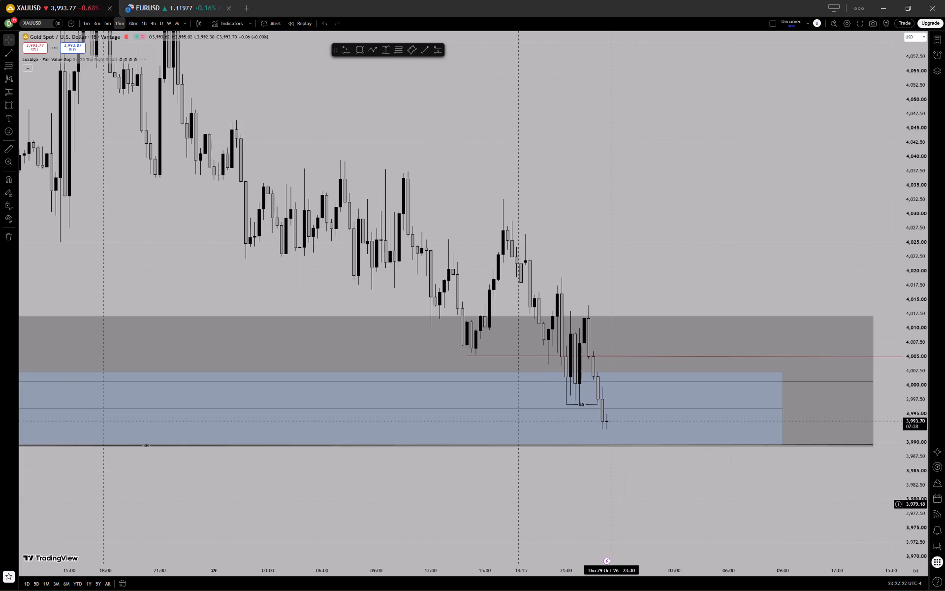
pyautogui.moveTo(581, 509); pyautogui.dragTo(456, 534)
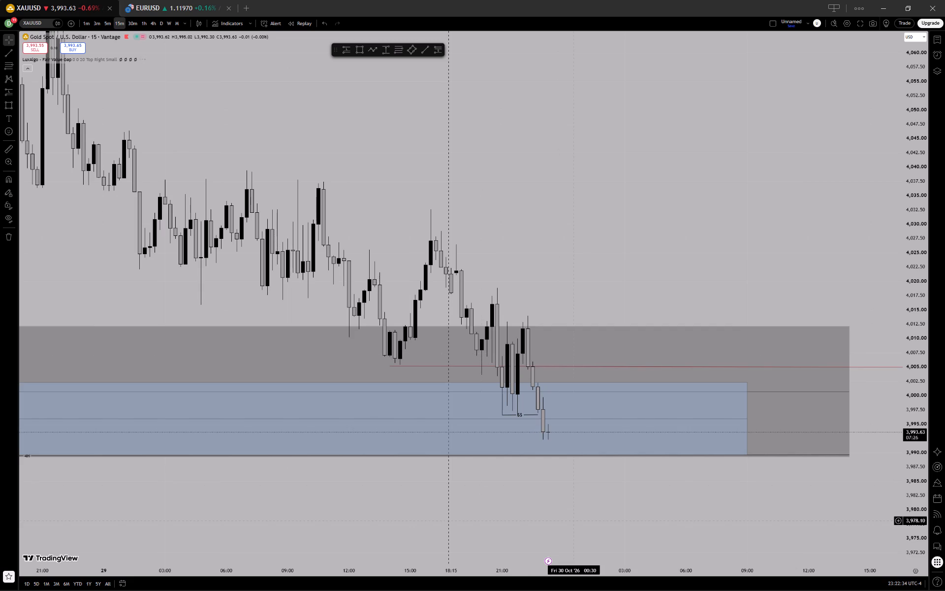
pyautogui.moveTo(388, 552); pyautogui.dragTo(646, 528)
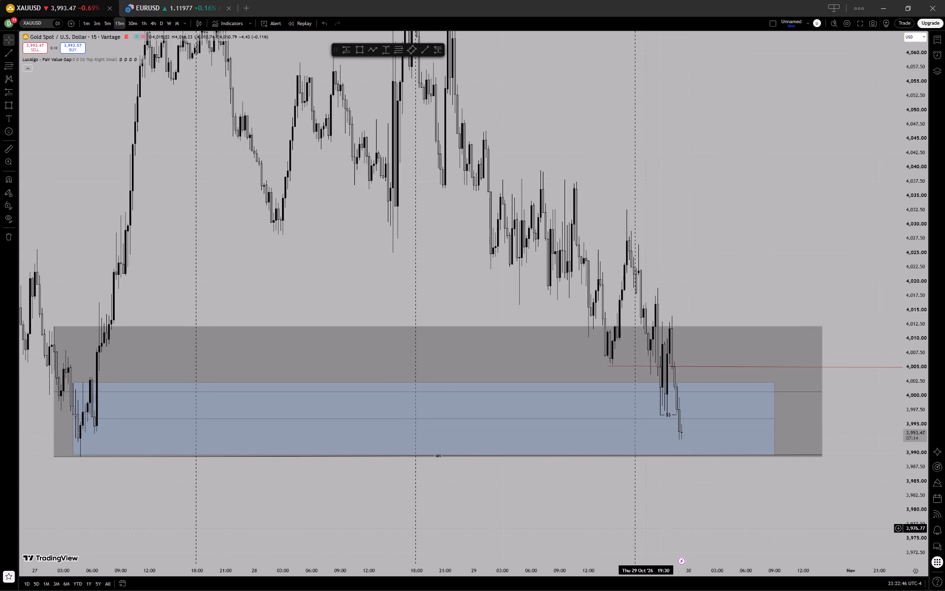
pyautogui.moveTo(920, 151); pyautogui.dragTo(925, 322)
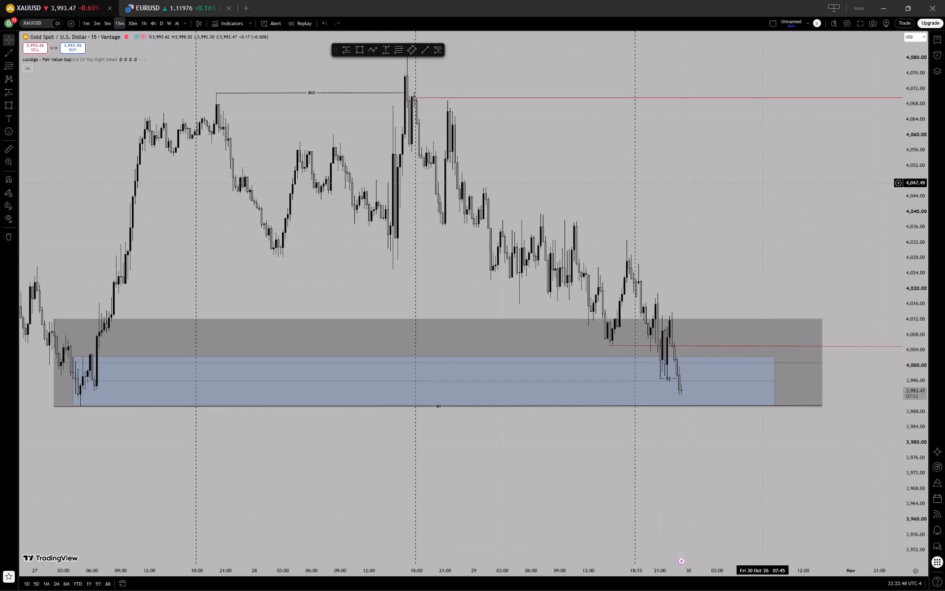
pyautogui.moveTo(776, 170); pyautogui.dragTo(698, 208)
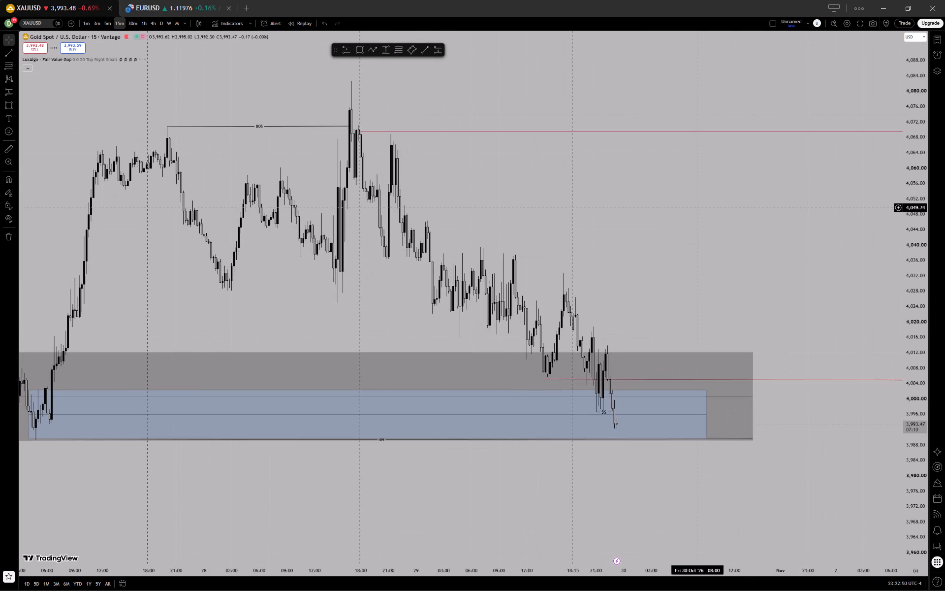
pyautogui.click(154, 28)
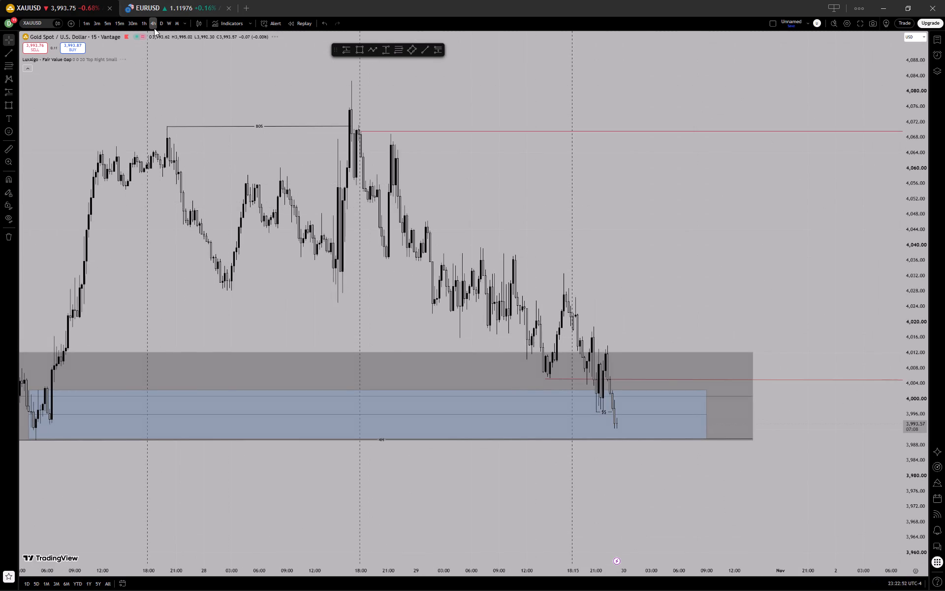
pyautogui.moveTo(914, 97); pyautogui.dragTo(944, 272)
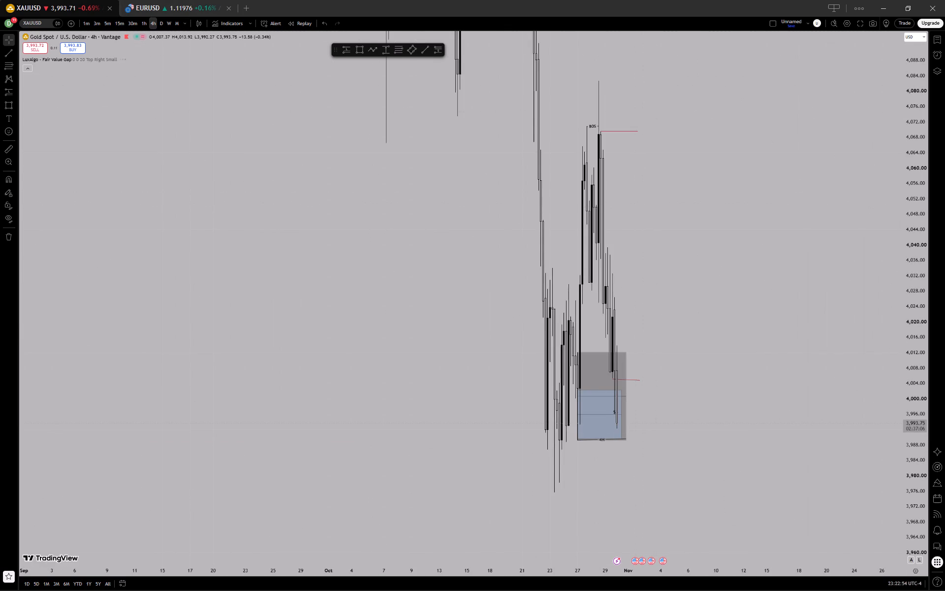
pyautogui.moveTo(944, 272); pyautogui.dragTo(943, 367)
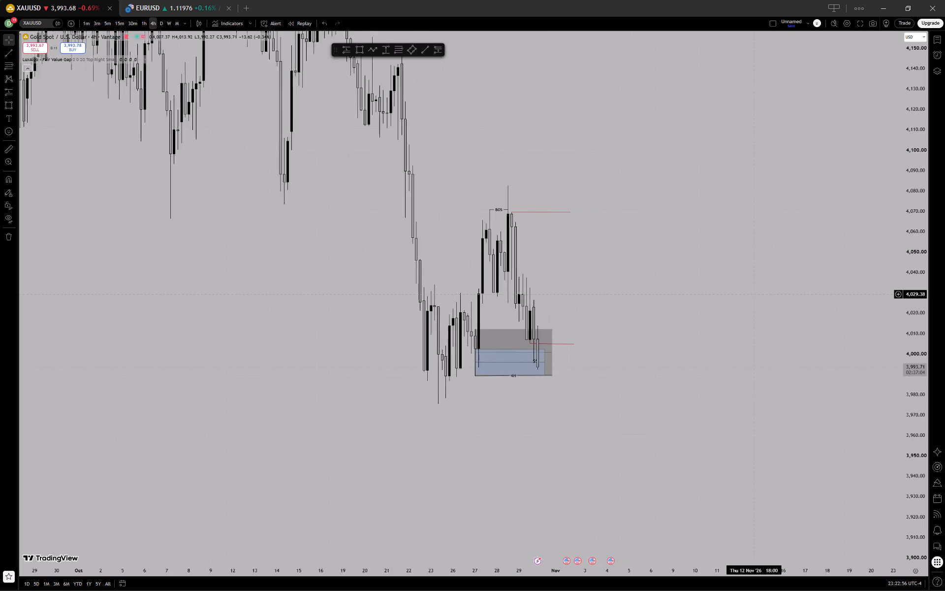
# Switch to the EURUSD chart and remove its existing drawings, keeping the indicator.
pyautogui.click(219, 0)
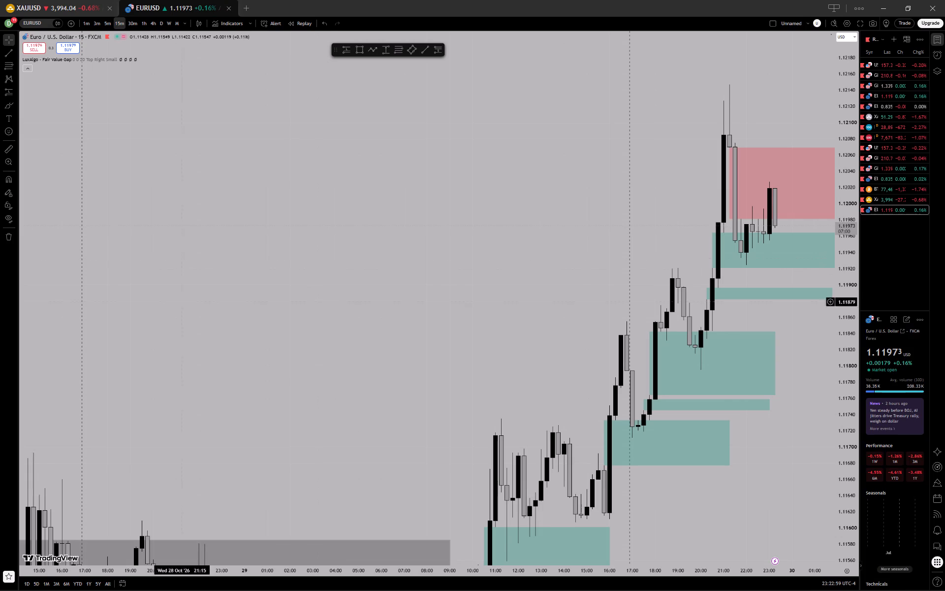
pyautogui.click(6, 240)
pyautogui.click(70, 238)
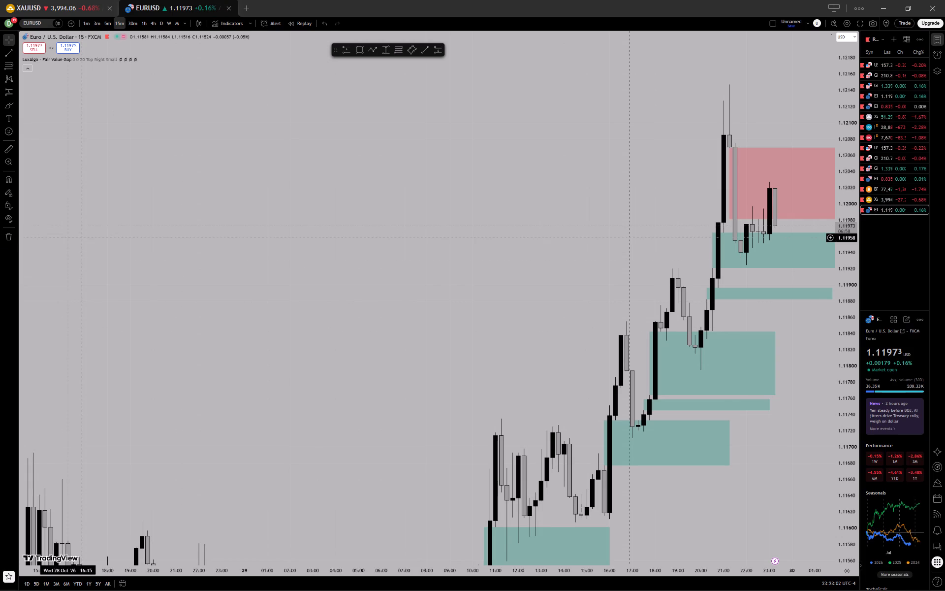
# On the daily EURUSD chart, draw a trend line at about 1.11874 from 29 Oct to 3 Nov and apply the red-line template.
pyautogui.moveTo(851, 110); pyautogui.dragTo(838, 385)
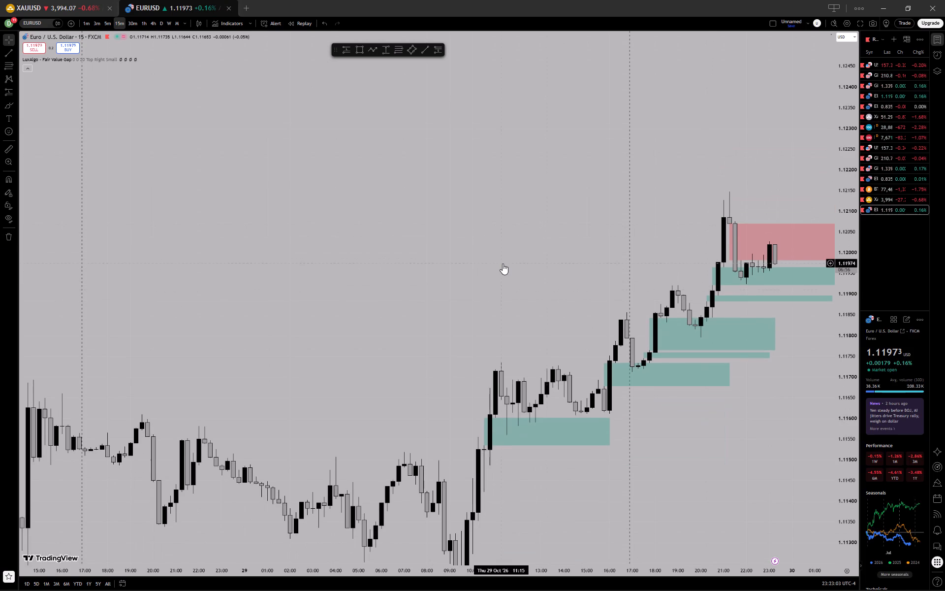
pyautogui.click(162, 20)
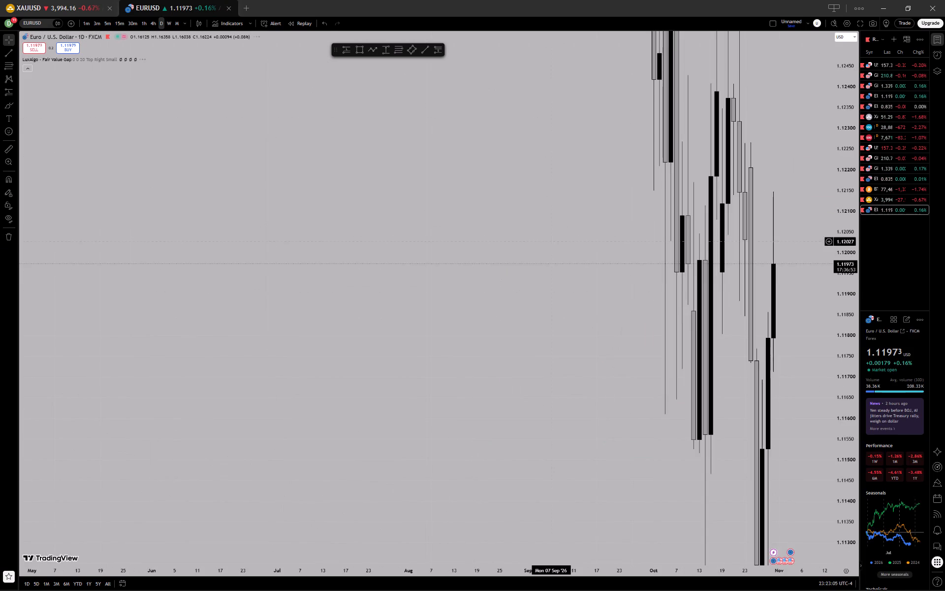
pyautogui.moveTo(821, 286); pyautogui.dragTo(529, 304)
pyautogui.moveTo(836, 157); pyautogui.dragTo(863, 371)
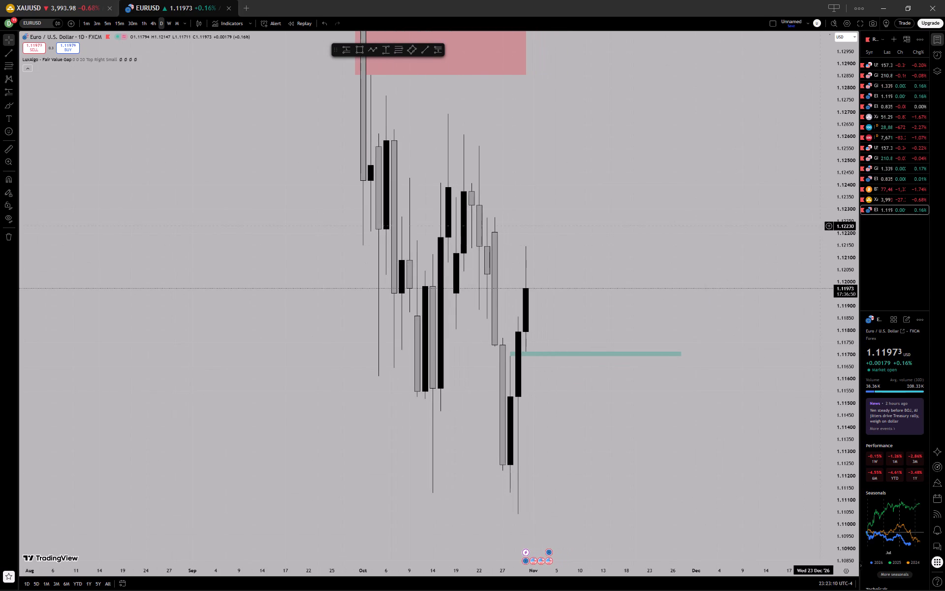
pyautogui.moveTo(853, 132); pyautogui.dragTo(844, 376)
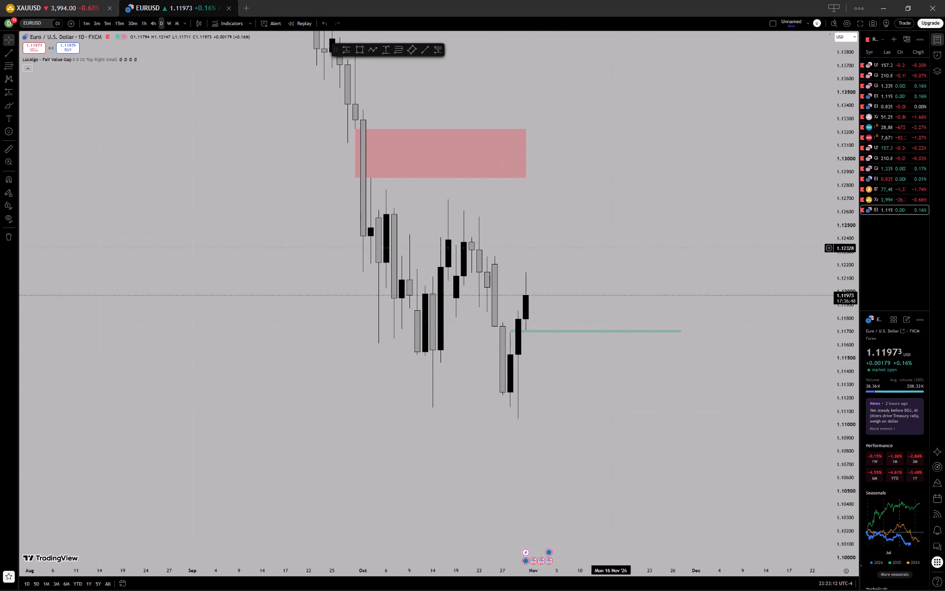
pyautogui.moveTo(618, 250); pyautogui.dragTo(572, 431)
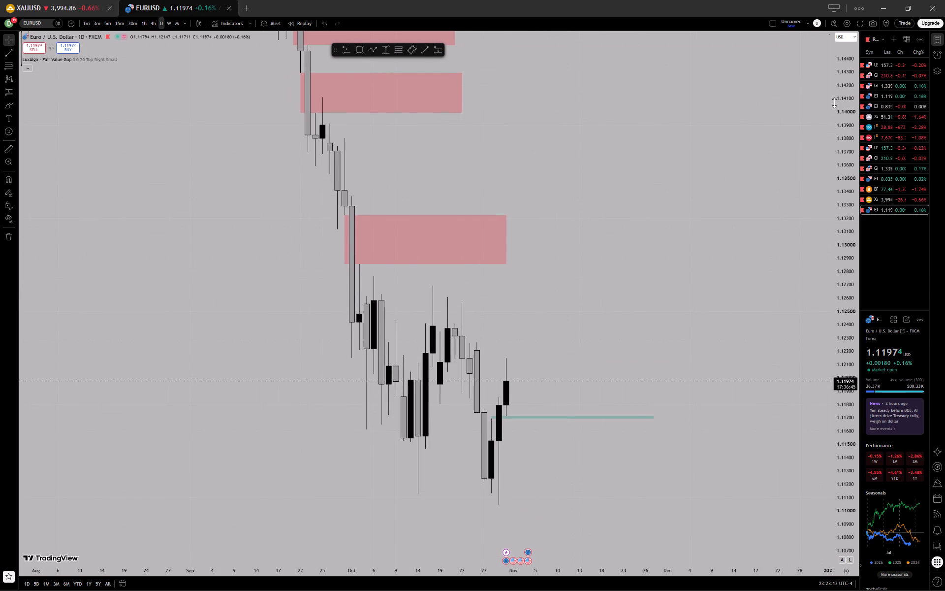
pyautogui.moveTo(837, 105); pyautogui.dragTo(836, 365)
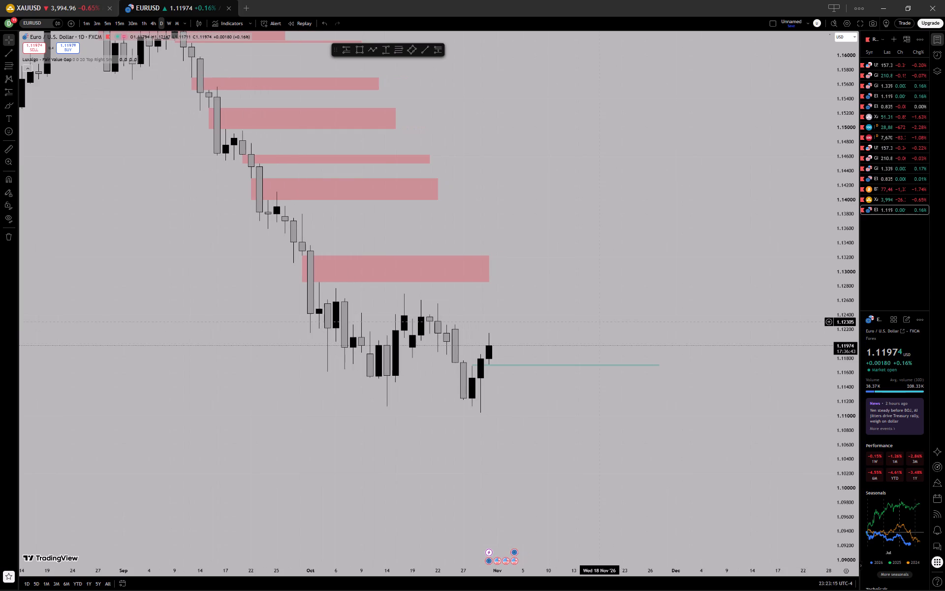
pyautogui.moveTo(836, 440); pyautogui.dragTo(812, 285)
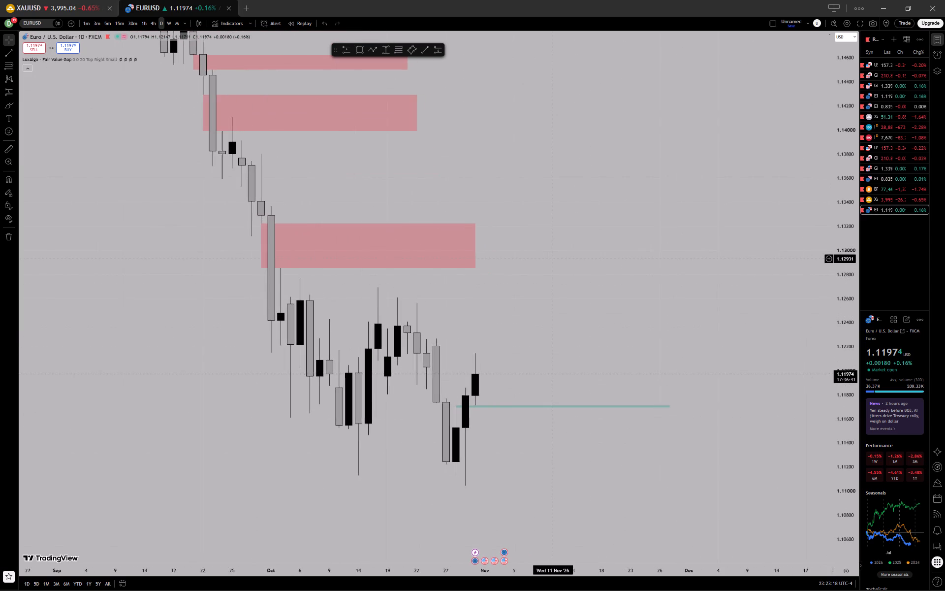
pyautogui.click(420, 50)
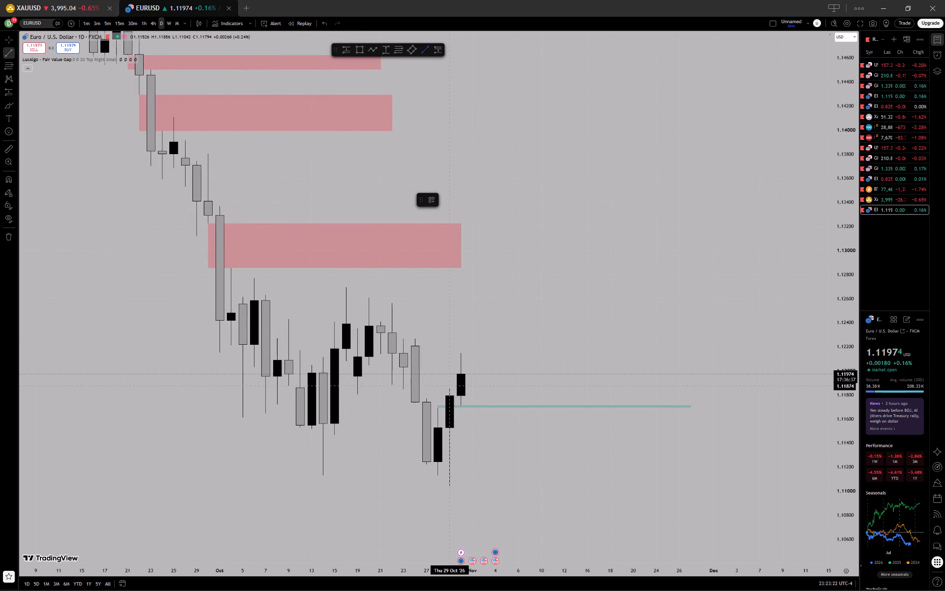
pyautogui.click(449, 386)
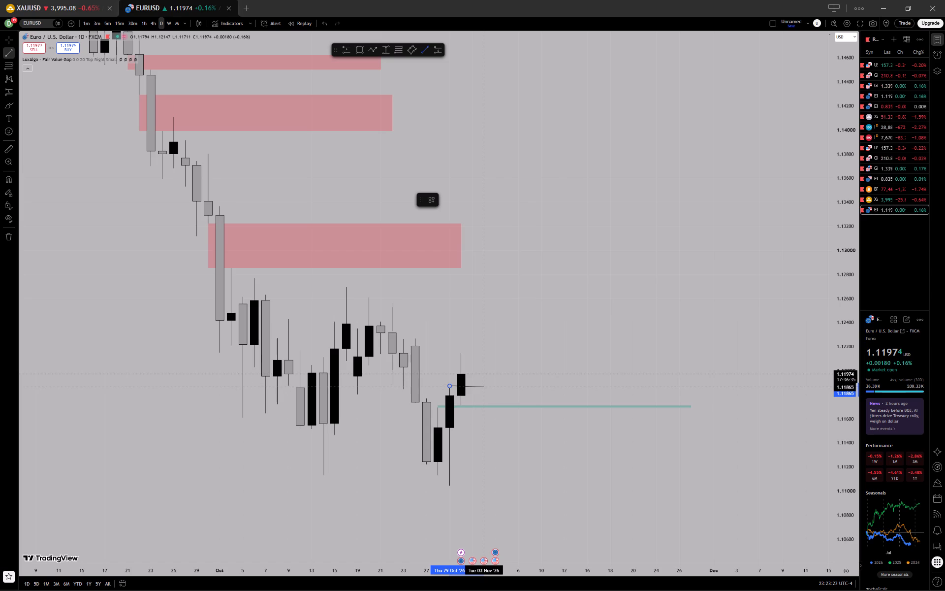
pyautogui.click(482, 386)
pyautogui.rightClick(482, 386)
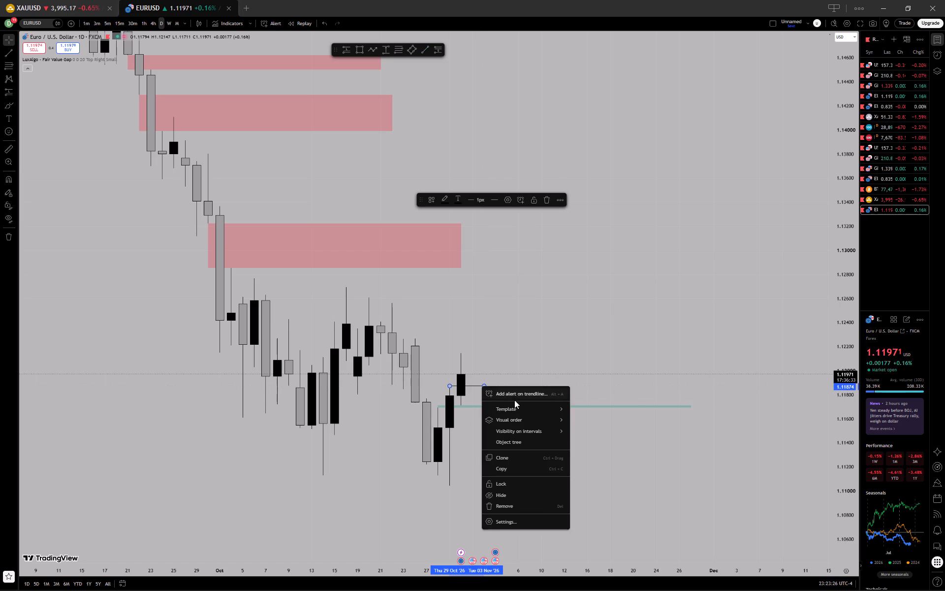
pyautogui.click(602, 526)
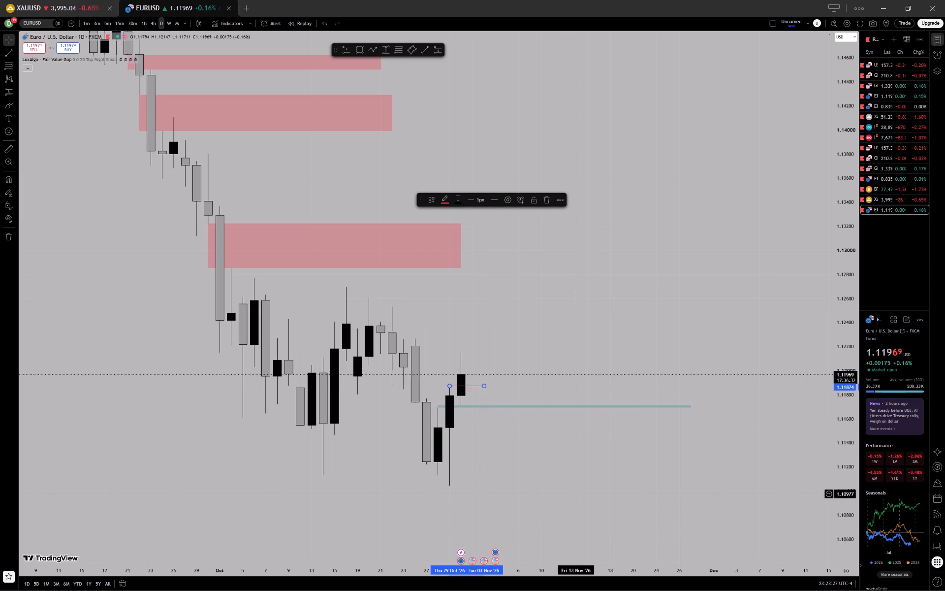
# Clone the red prior-day high line and place the copy at the 29 Oct candle's low, about 1.1104.
pyautogui.click(484, 388)
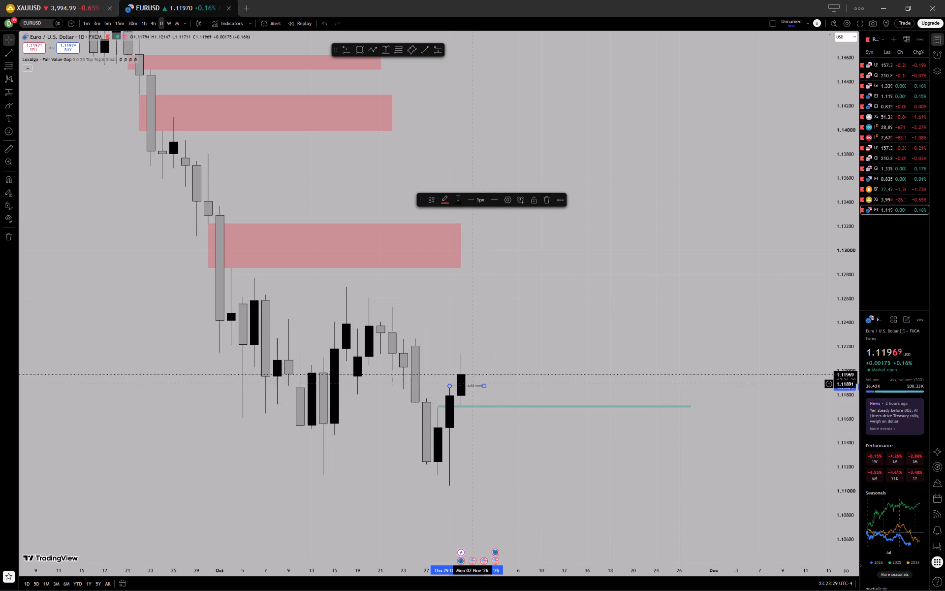
pyautogui.click(484, 386)
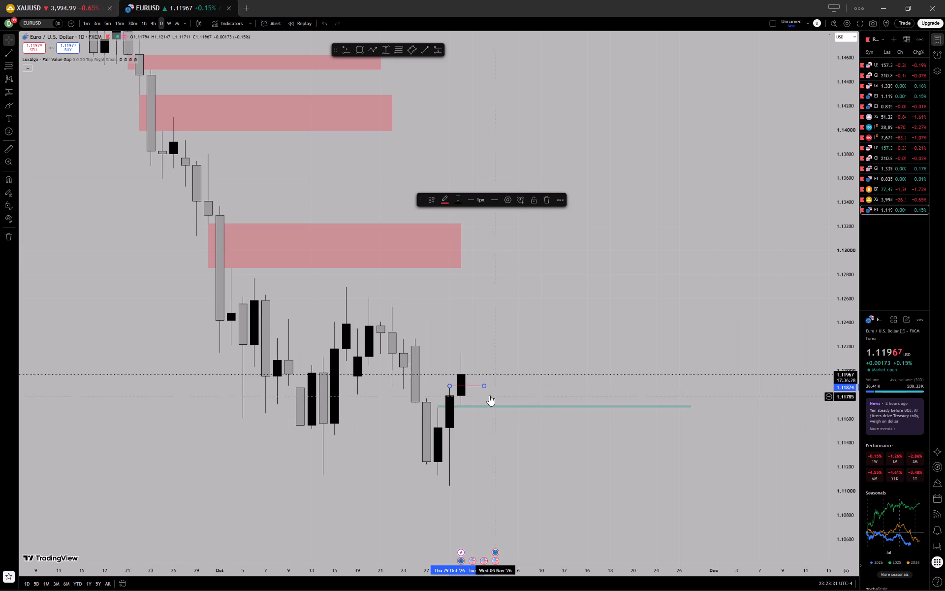
pyautogui.click(473, 387)
pyautogui.click(452, 385)
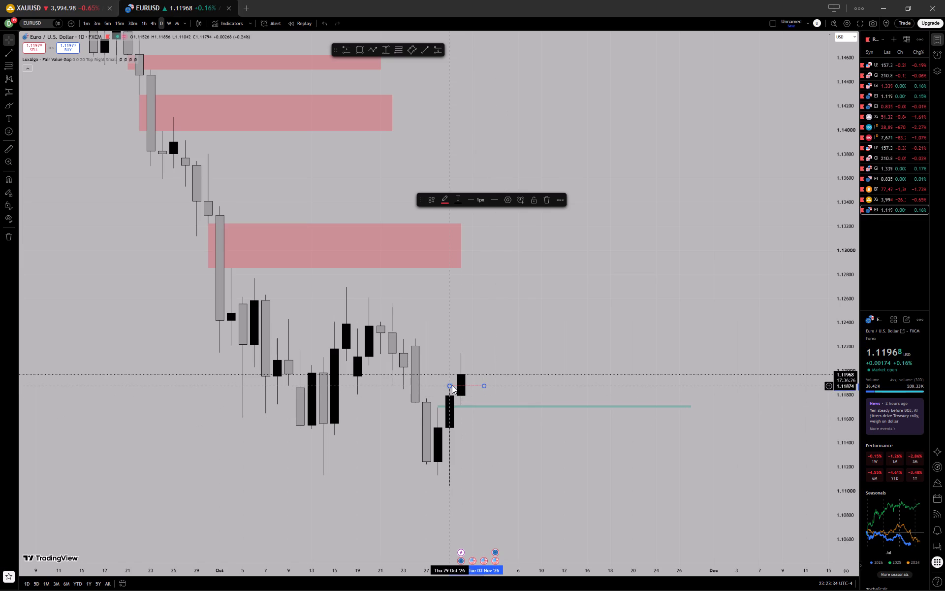
pyautogui.click(461, 385)
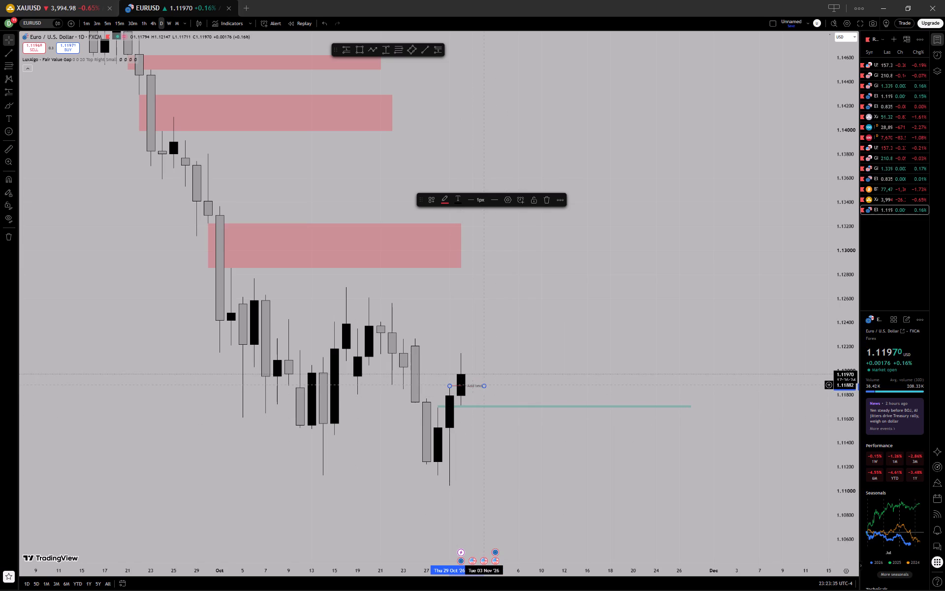
pyautogui.click(483, 385)
pyautogui.rightClick(483, 385)
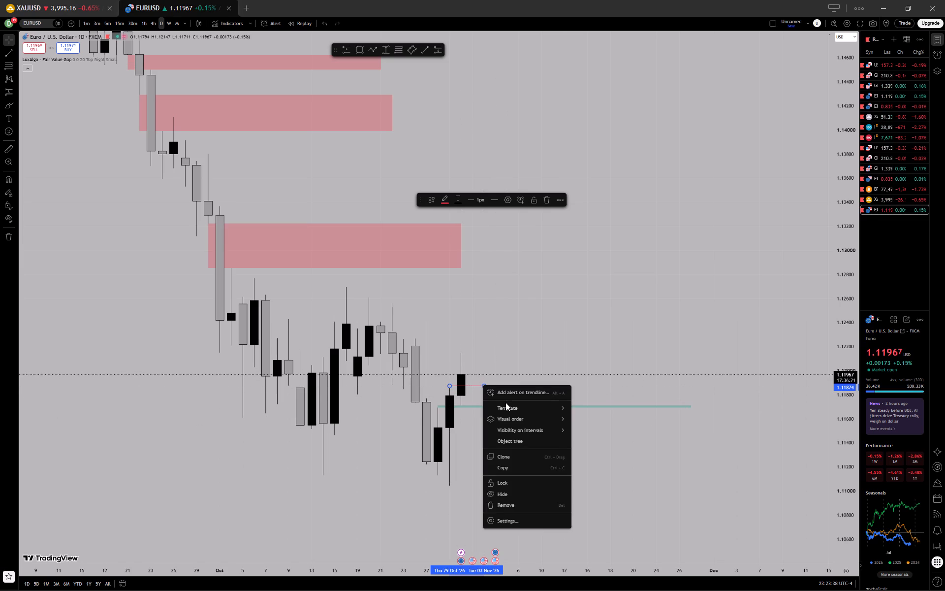
pyautogui.click(511, 456)
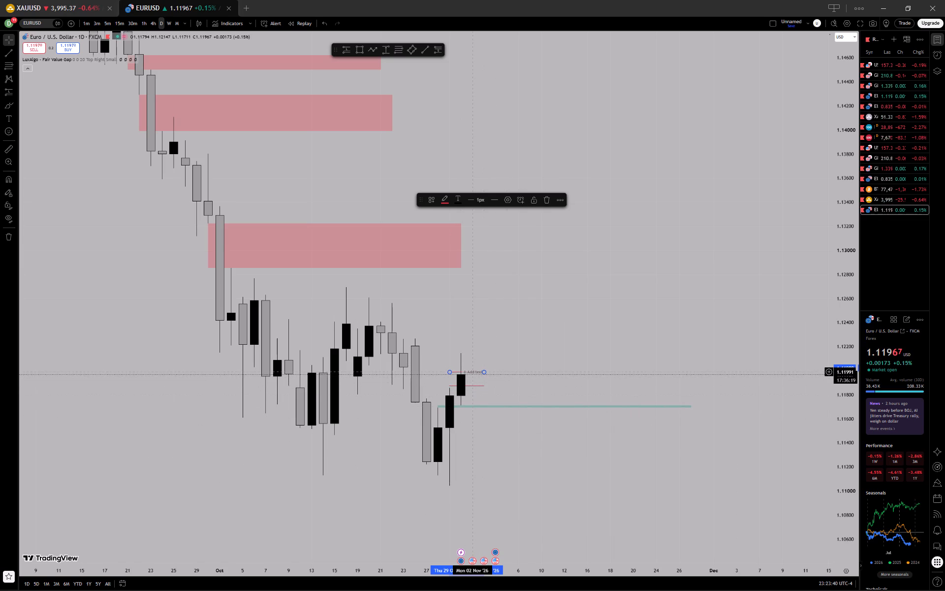
pyautogui.moveTo(472, 372); pyautogui.dragTo(477, 487)
pyautogui.click(553, 438)
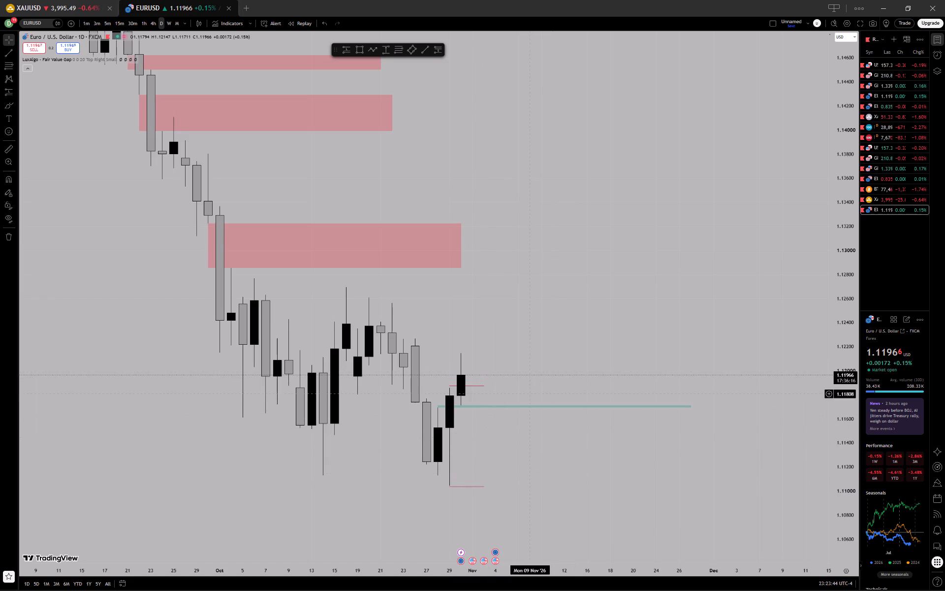
# On the 4-hour chart, shorten the red prior-day high line so it runs from 29 Oct 13:00 to 1 Nov at about 1.1186.
pyautogui.click(153, 21)
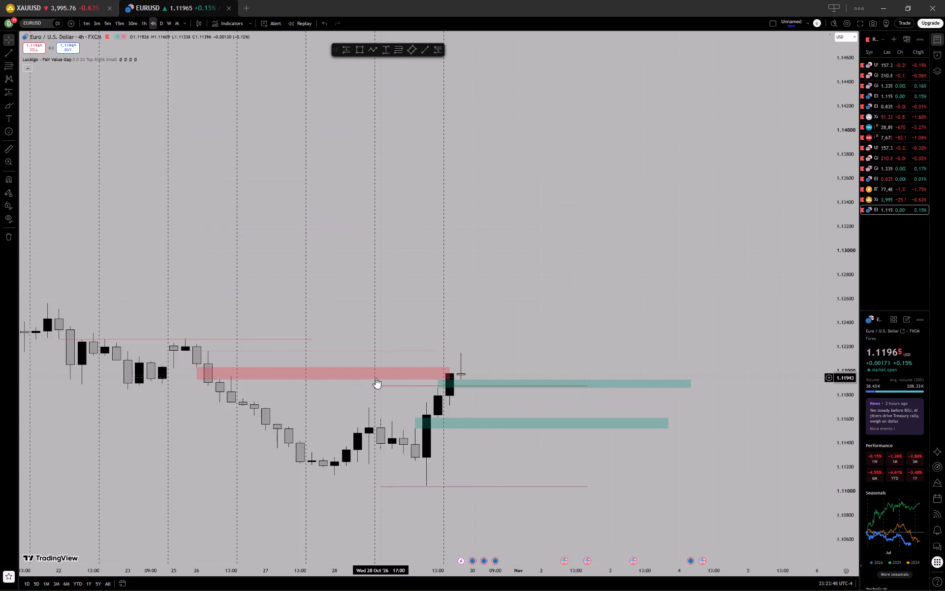
pyautogui.moveTo(378, 386); pyautogui.dragTo(417, 387)
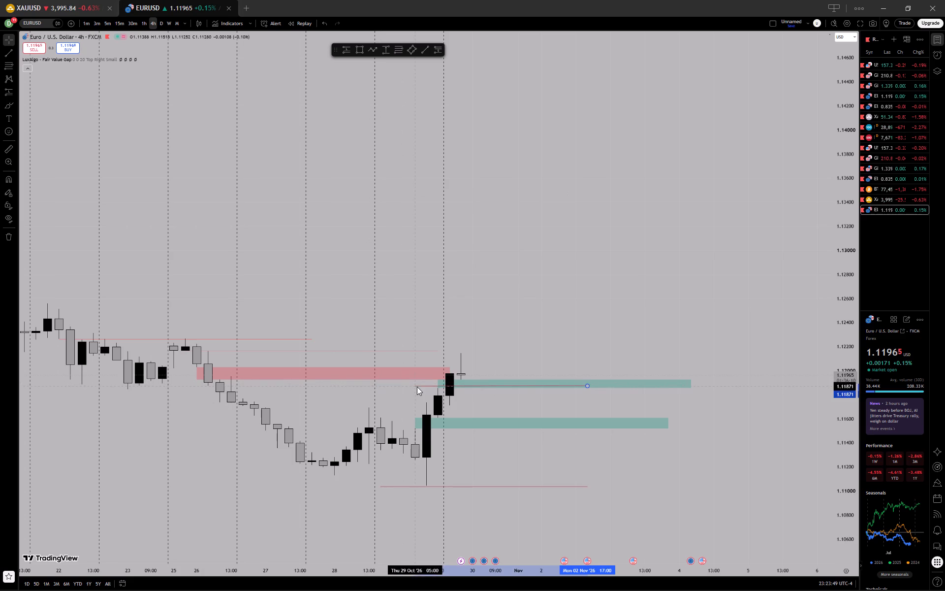
pyautogui.moveTo(417, 387); pyautogui.dragTo(441, 388)
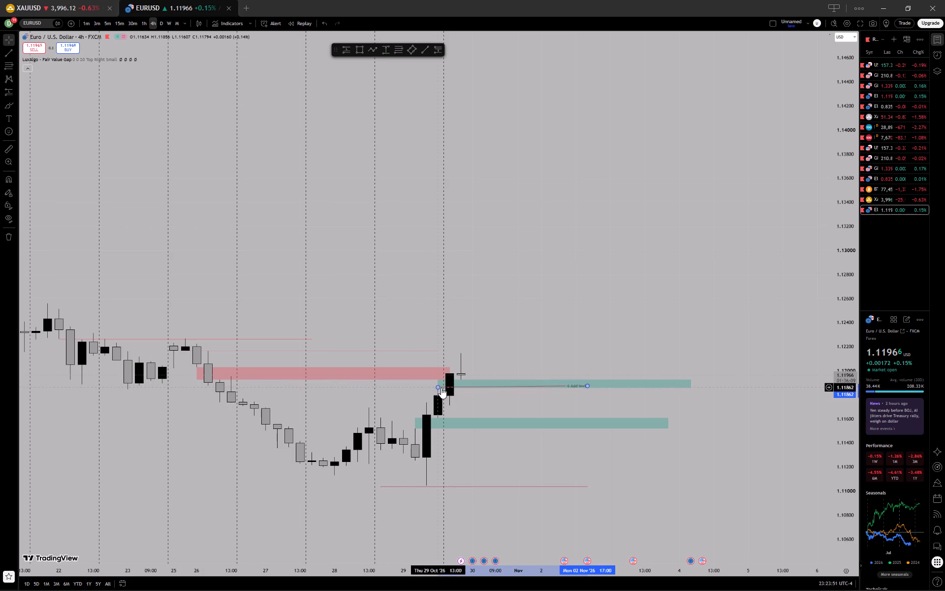
pyautogui.moveTo(587, 385); pyautogui.dragTo(567, 390)
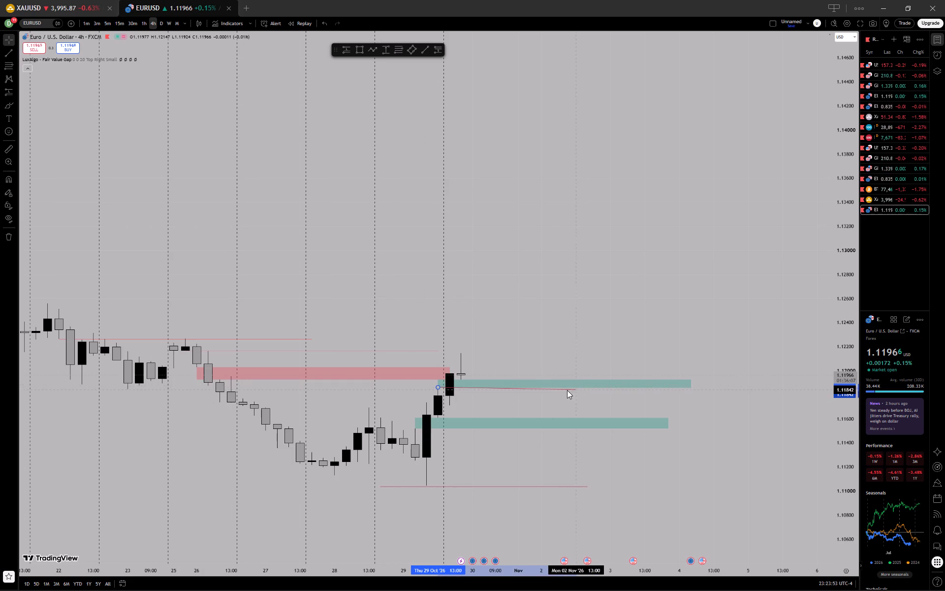
pyautogui.moveTo(567, 390); pyautogui.dragTo(527, 387)
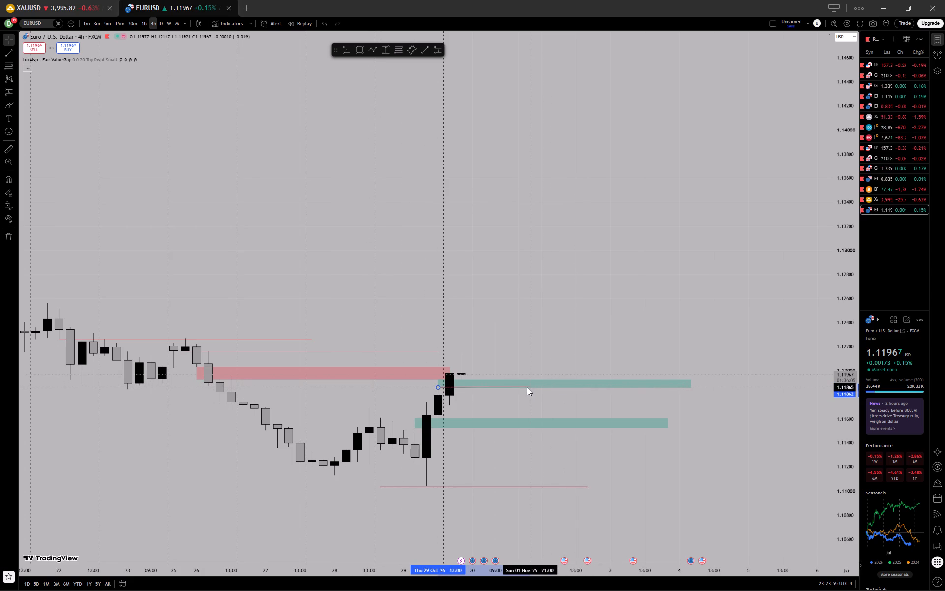
pyautogui.moveTo(527, 387); pyautogui.dragTo(524, 388)
pyautogui.click(610, 387)
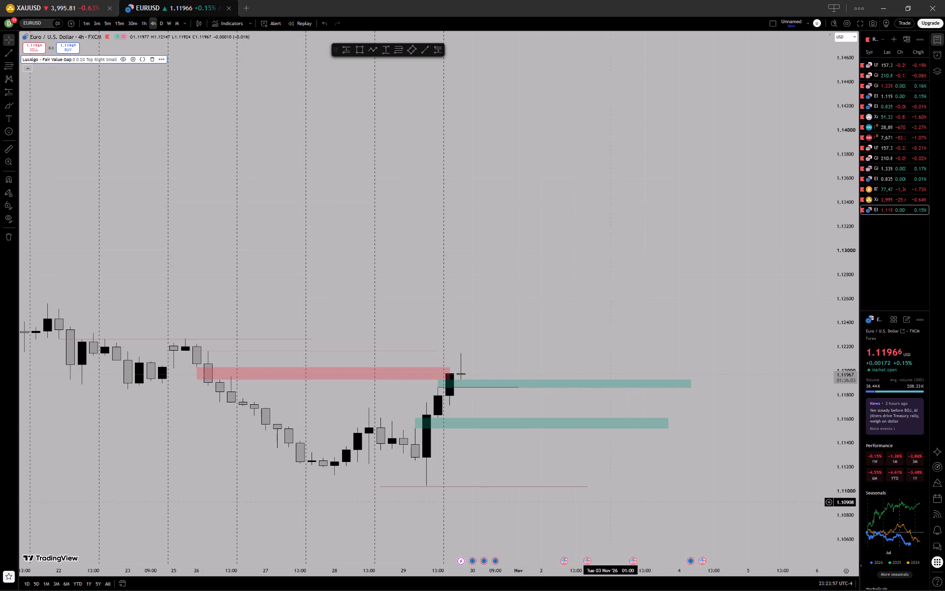
# Shorten the red prior-day low line so it runs from the 29 Oct 09:00 candle's low to 1 Nov at about 1.1104.
pyautogui.moveTo(378, 488); pyautogui.dragTo(419, 488)
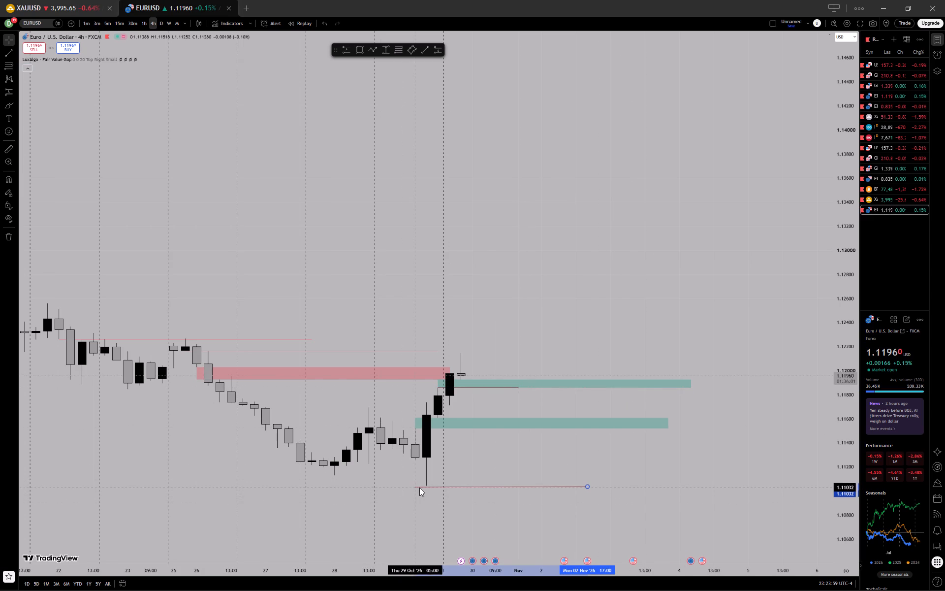
pyautogui.moveTo(419, 488); pyautogui.dragTo(425, 487)
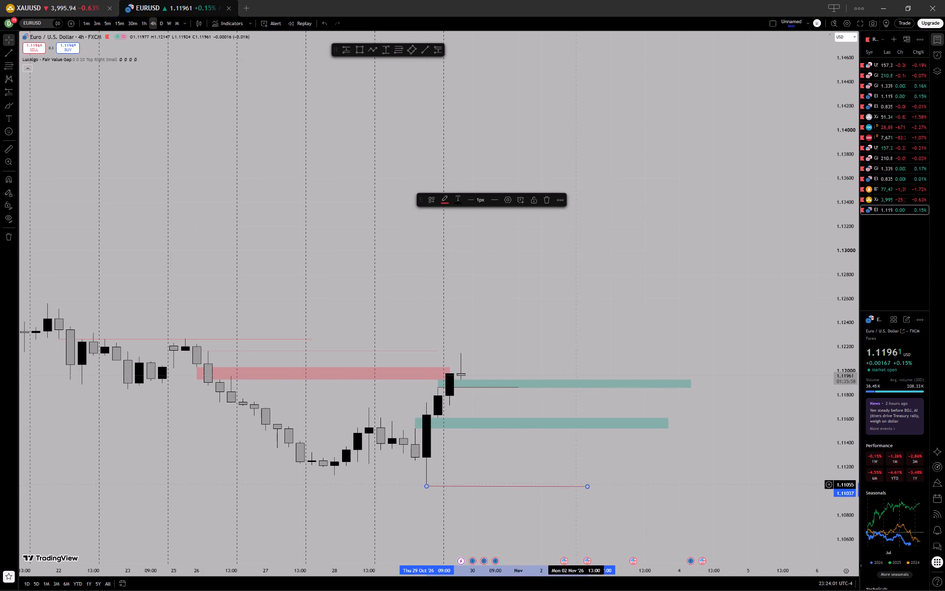
pyautogui.moveTo(588, 488); pyautogui.dragTo(513, 486)
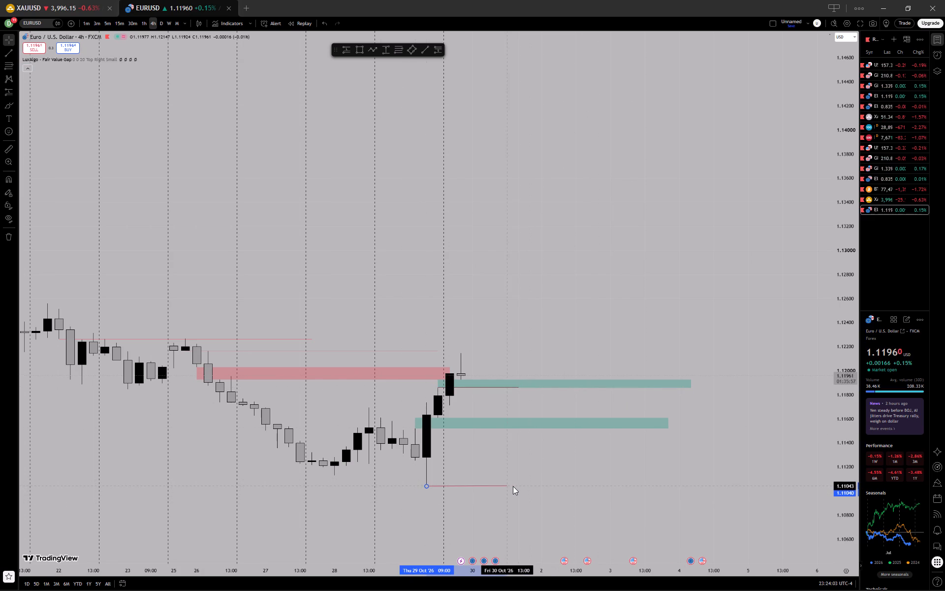
pyautogui.moveTo(513, 486); pyautogui.dragTo(514, 487)
pyautogui.click(588, 451)
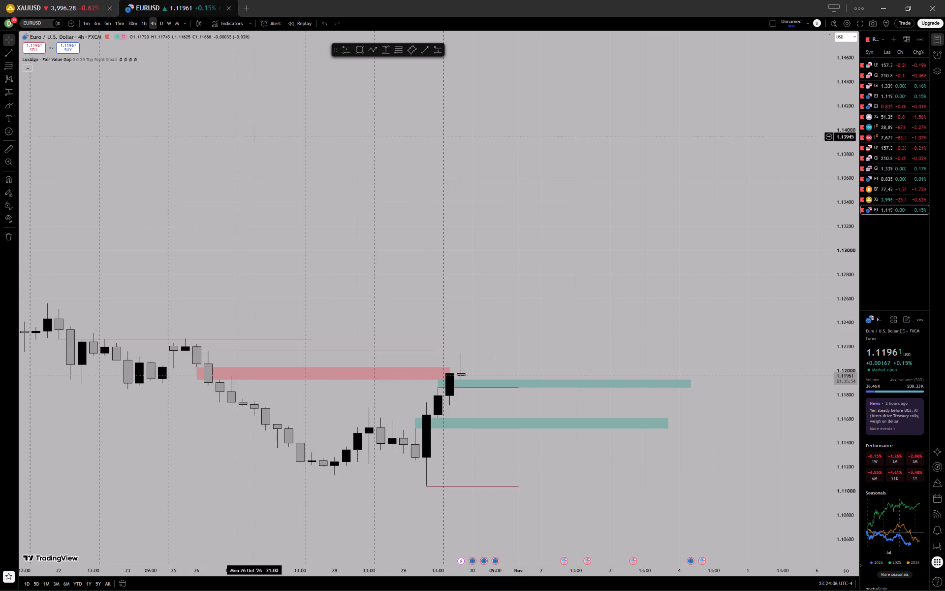
# On the 4-hour chart, draw a trend line at about 1.11134 from 14 Oct to 29 Oct and apply the $$ template.
pyautogui.click(141, 23)
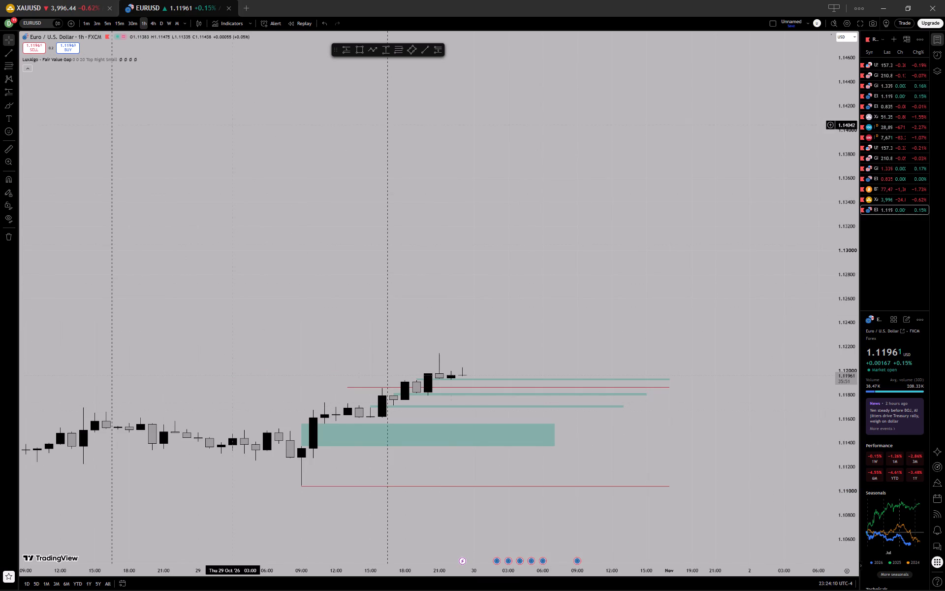
pyautogui.click(149, 23)
pyautogui.hscroll(1, 529, 299)
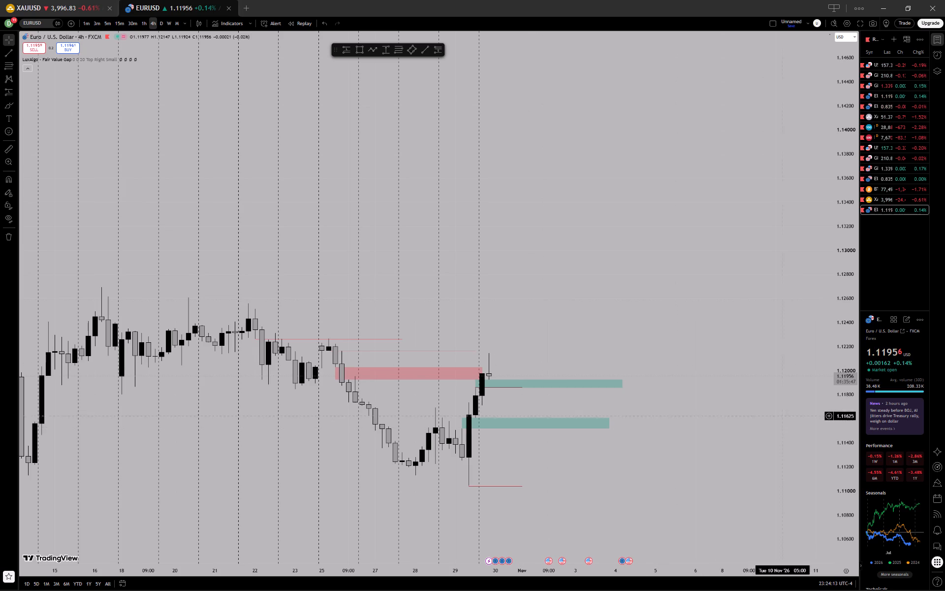
pyautogui.moveTo(841, 442); pyautogui.dragTo(776, 186)
pyautogui.moveTo(594, 283); pyautogui.dragTo(563, 143)
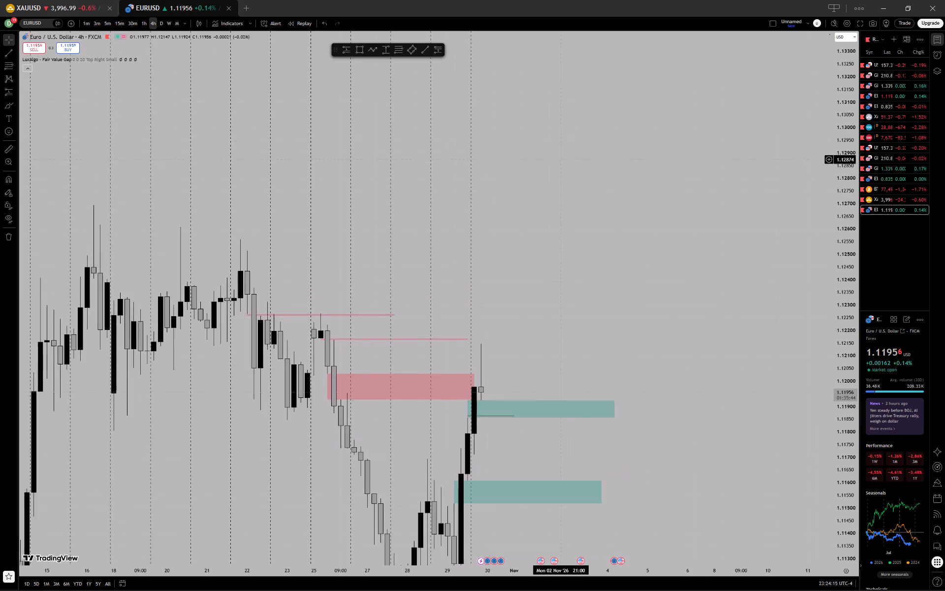
pyautogui.moveTo(563, 143); pyautogui.dragTo(564, 104)
pyautogui.moveTo(640, 289); pyautogui.dragTo(633, 283)
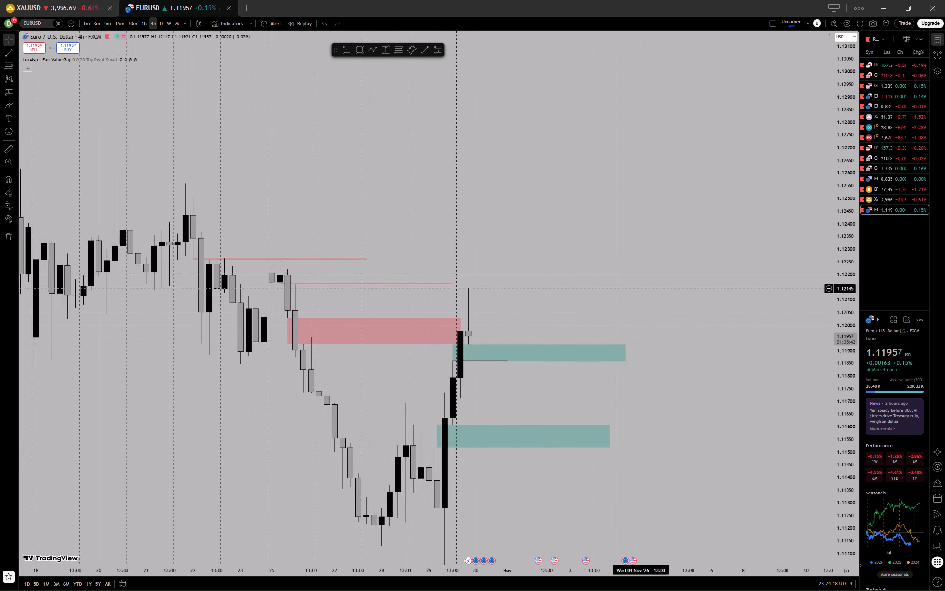
pyautogui.moveTo(633, 283); pyautogui.dragTo(600, 119)
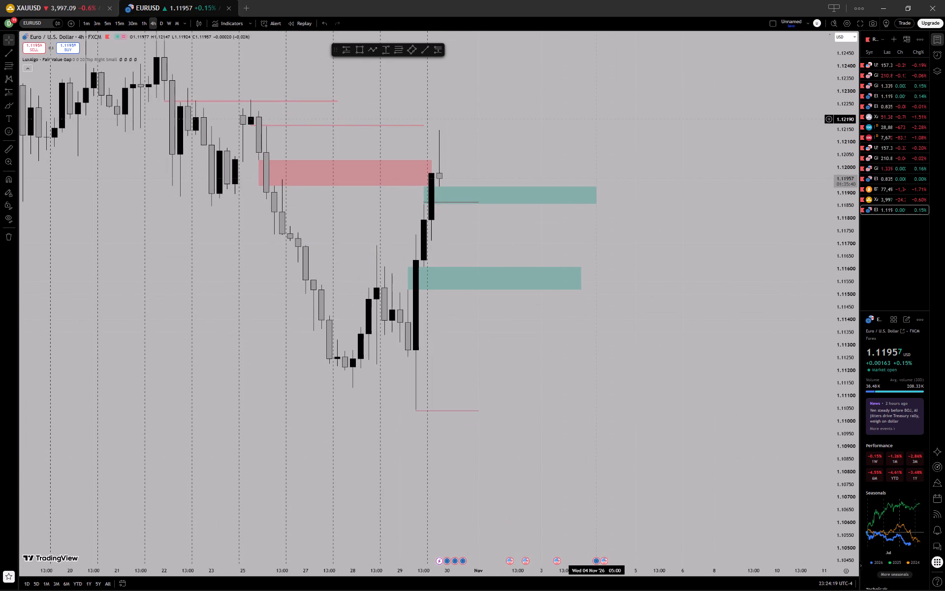
pyautogui.click(600, 119)
pyautogui.hscroll(2, 600, 119)
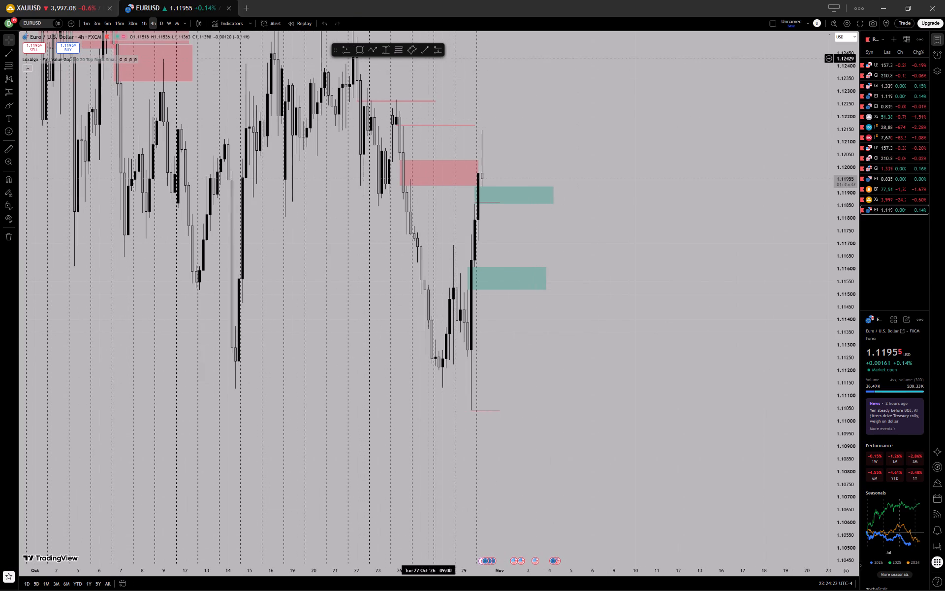
pyautogui.click(420, 49)
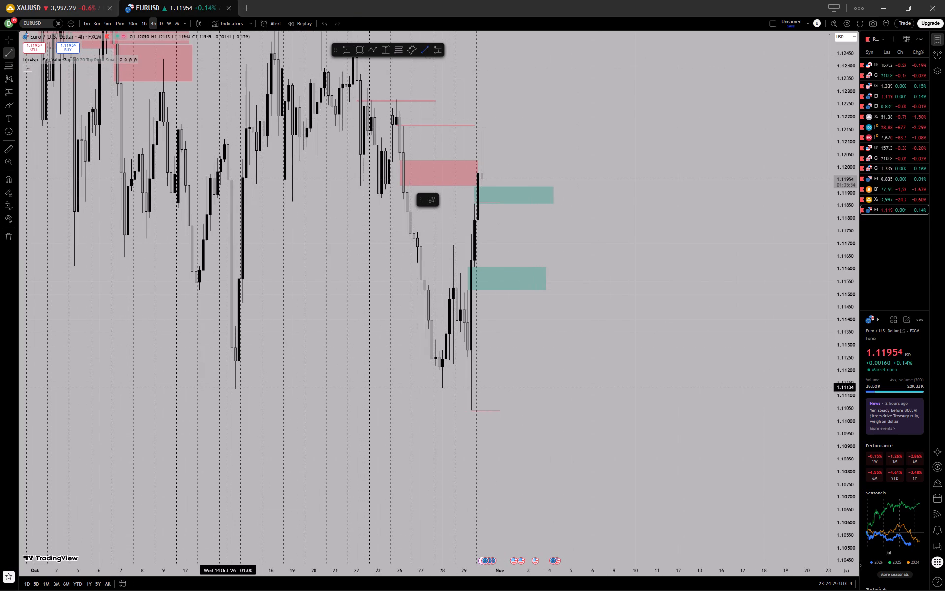
pyautogui.click(229, 387)
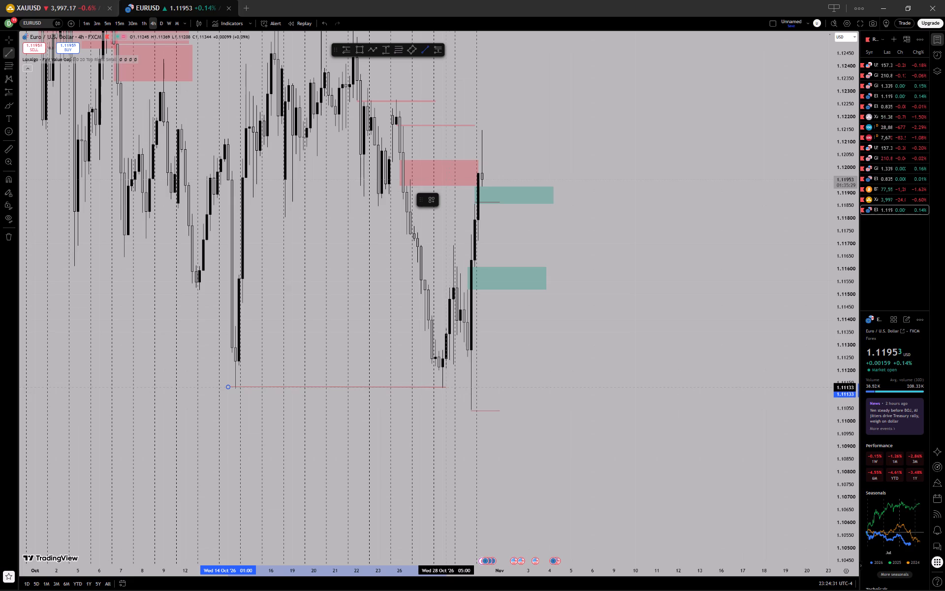
pyautogui.click(471, 387)
pyautogui.rightClick(471, 387)
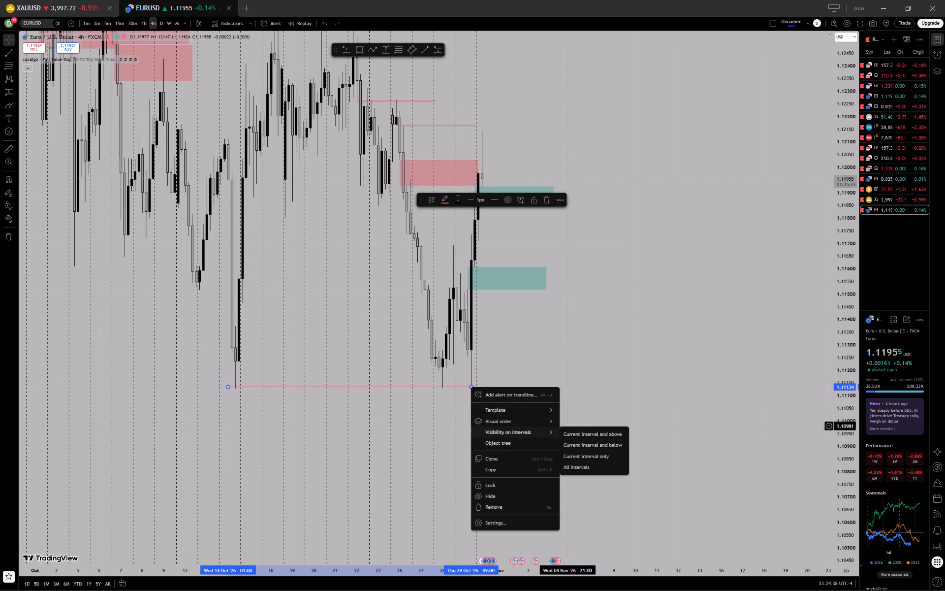
pyautogui.click(586, 447)
pyautogui.click(618, 365)
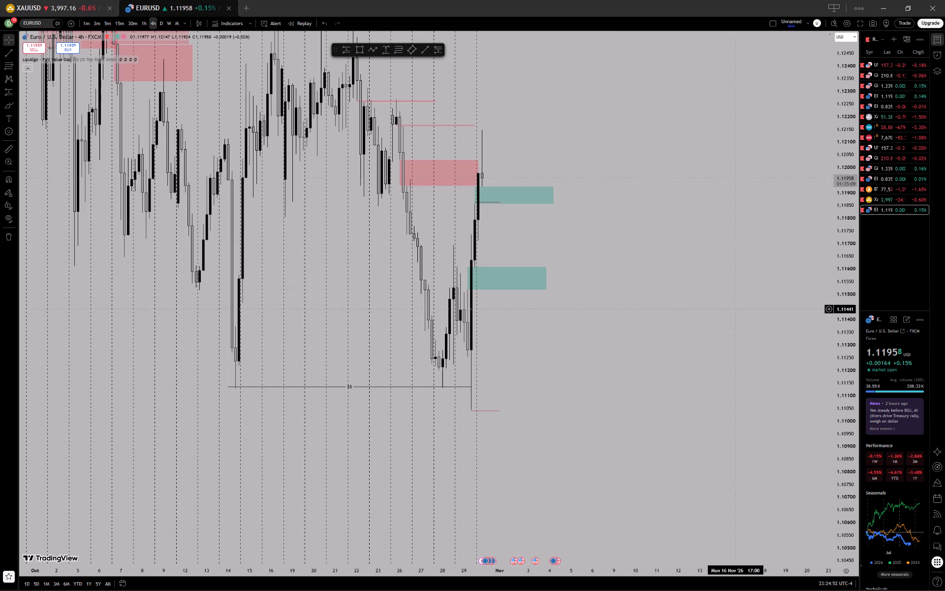
# Draw a trend line at about 1.11696 from the 28 Oct swing high to 29 Oct 13:00 and apply the BOS template.
pyautogui.moveTo(845, 135); pyautogui.dragTo(850, 375)
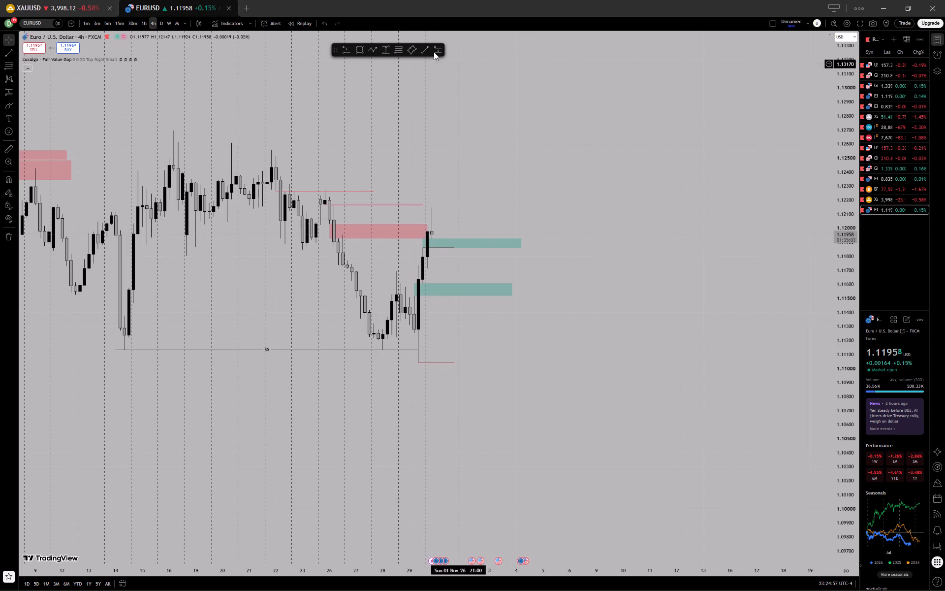
pyautogui.click(423, 45)
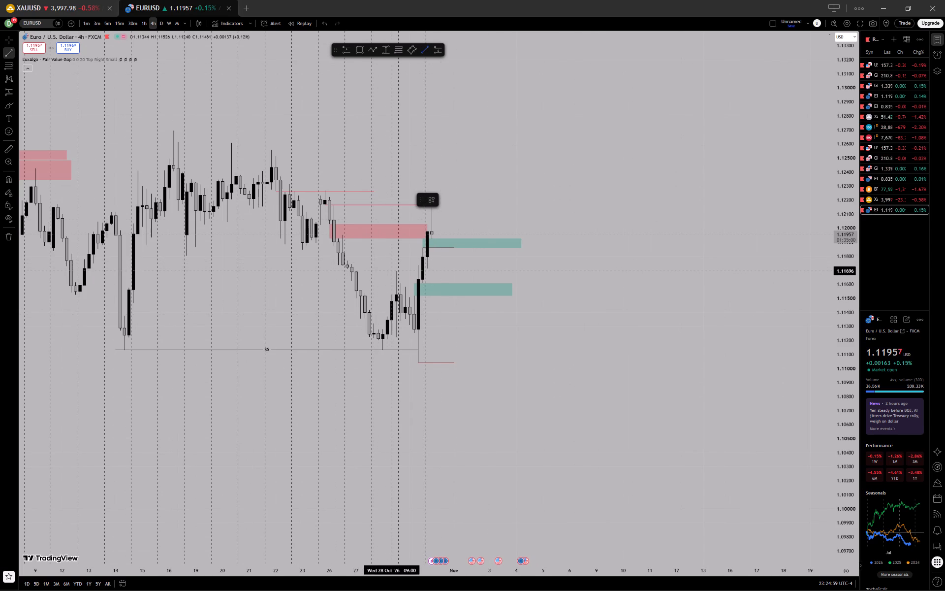
pyautogui.click(390, 271)
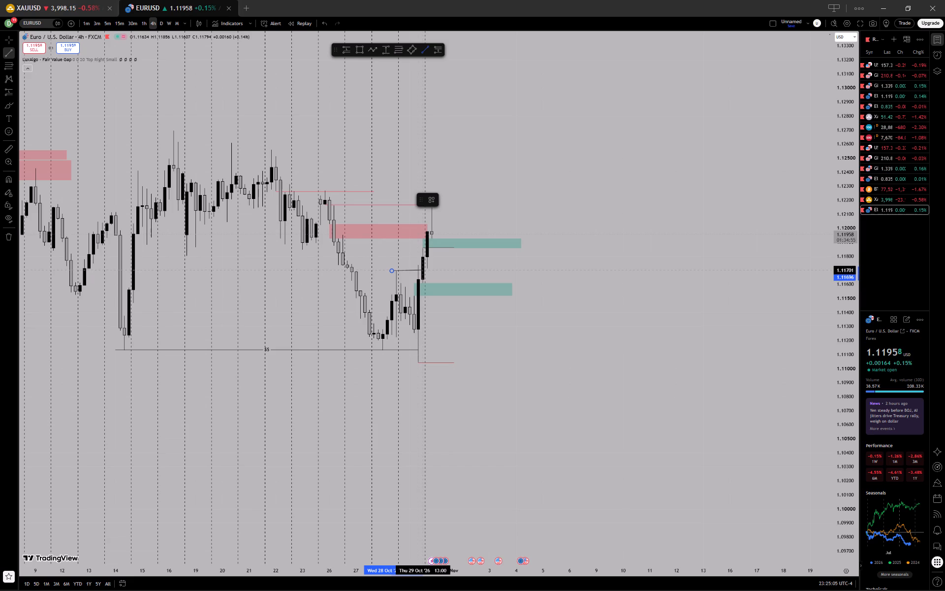
pyautogui.click(422, 271)
pyautogui.rightClick(422, 271)
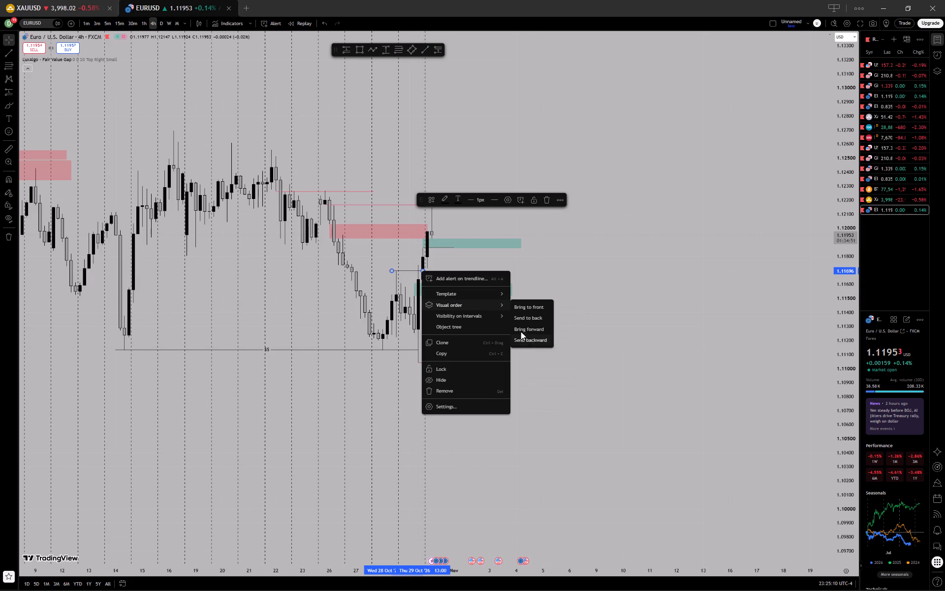
pyautogui.click(531, 374)
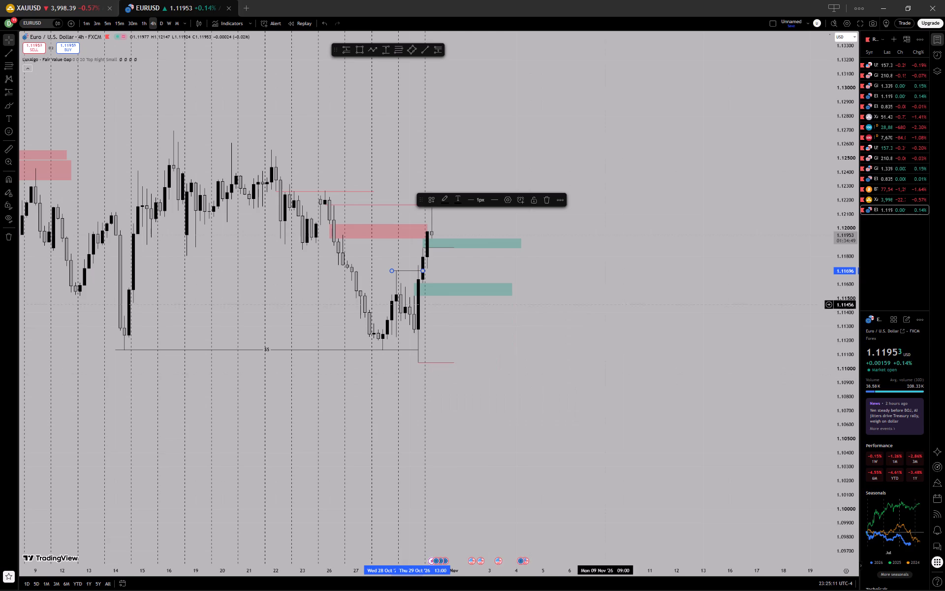
pyautogui.click(632, 290)
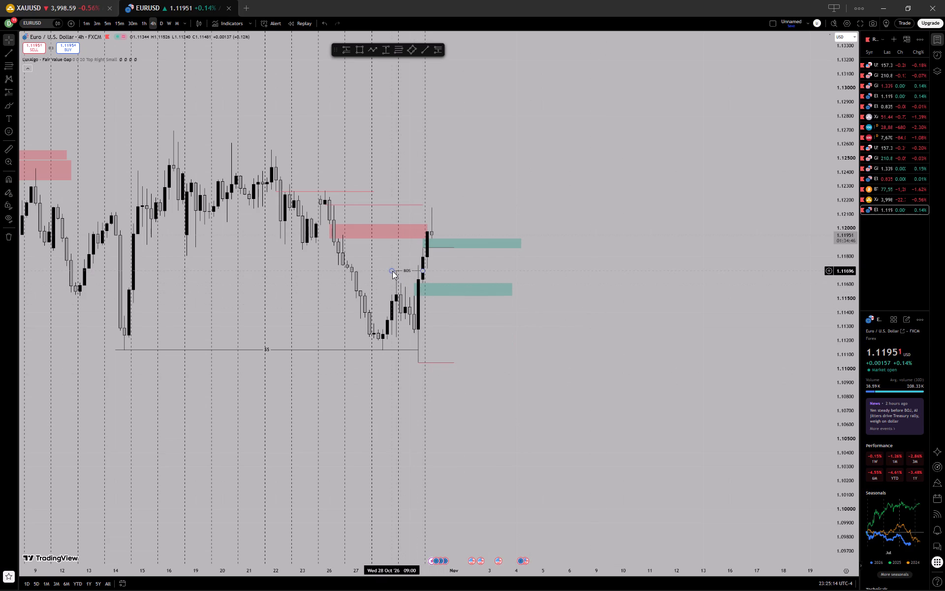
pyautogui.moveTo(392, 271); pyautogui.dragTo(398, 270)
pyautogui.click(482, 276)
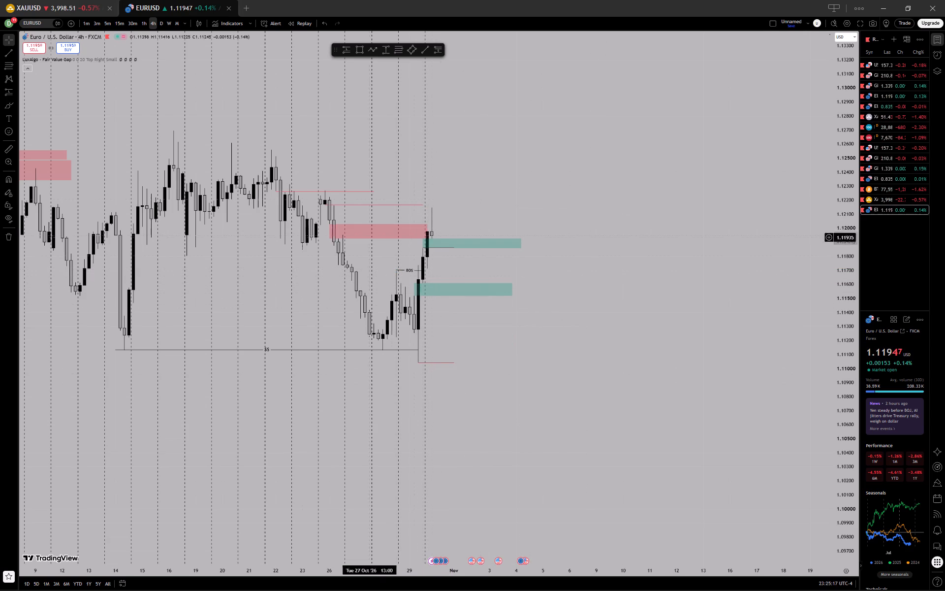
# On the 1-hour chart, align the BOS line's start with the 28 Oct 14:00 candle's high, at about 1.117.
pyautogui.click(143, 26)
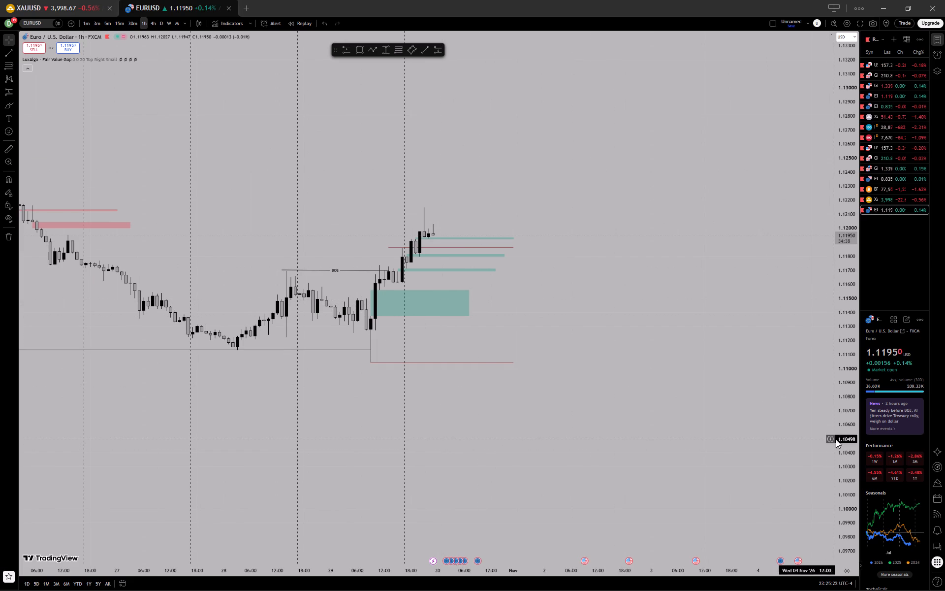
pyautogui.moveTo(846, 439); pyautogui.dragTo(799, 275)
pyautogui.moveTo(653, 243); pyautogui.dragTo(729, 422)
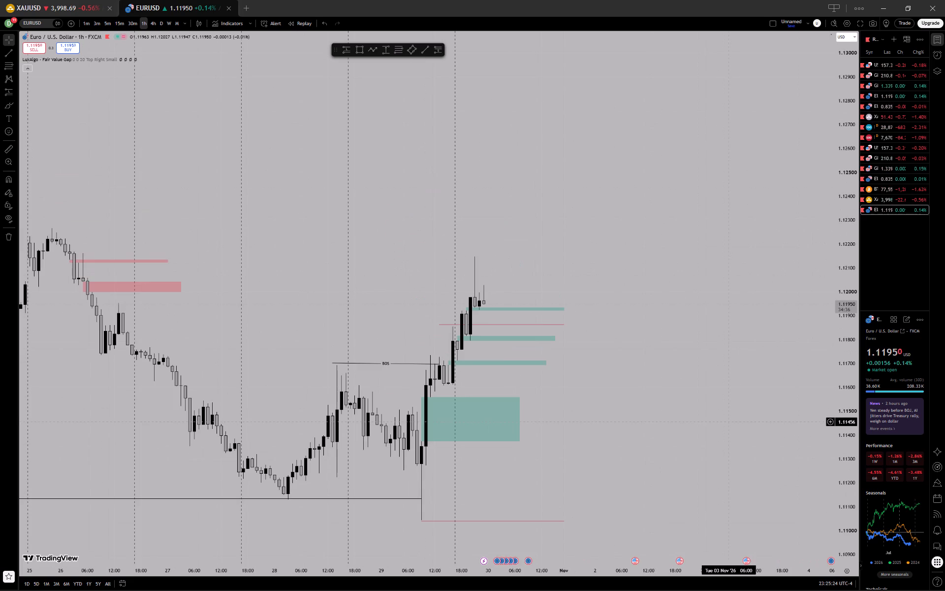
pyautogui.click(341, 363)
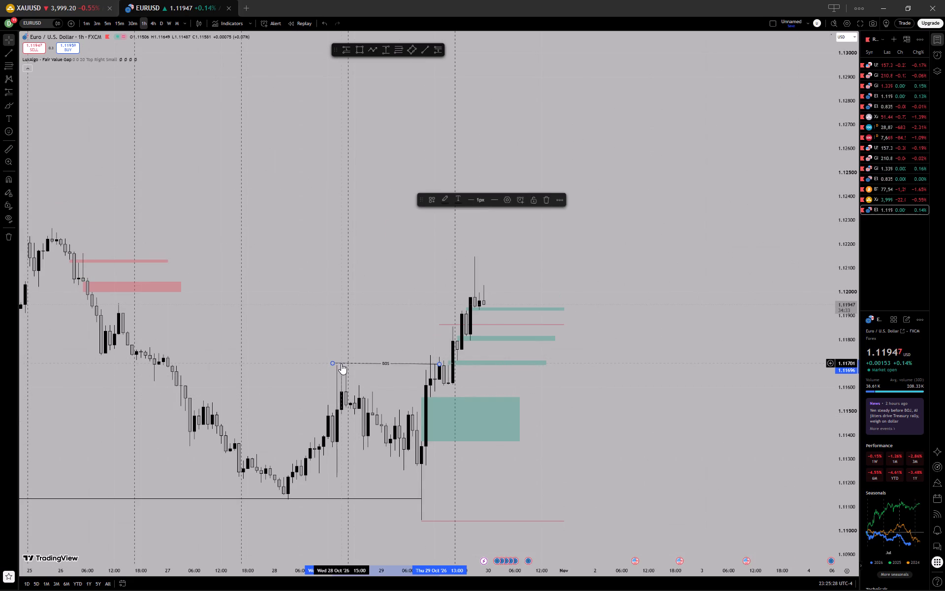
pyautogui.moveTo(332, 363); pyautogui.dragTo(337, 366)
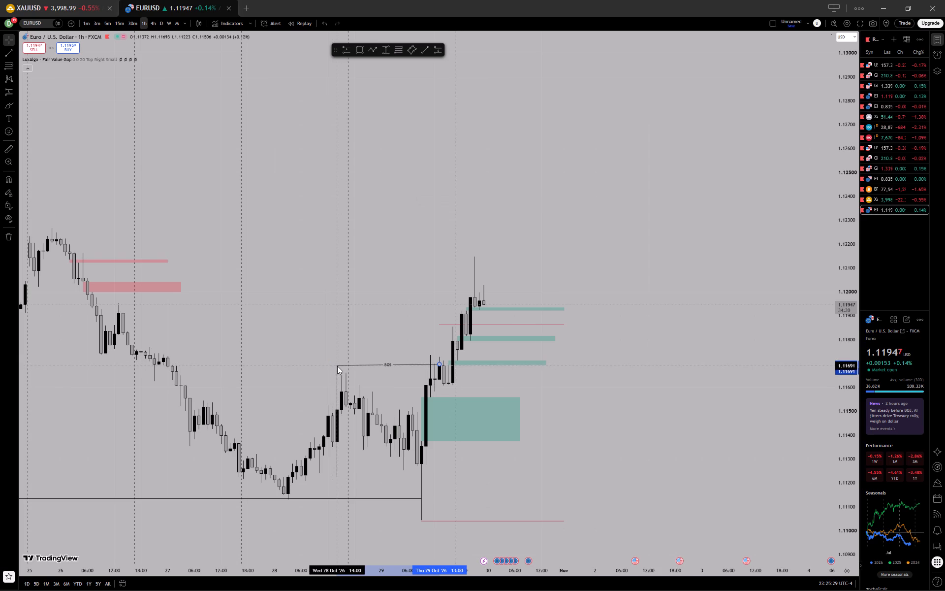
pyautogui.moveTo(337, 366); pyautogui.dragTo(339, 364)
pyautogui.click(392, 337)
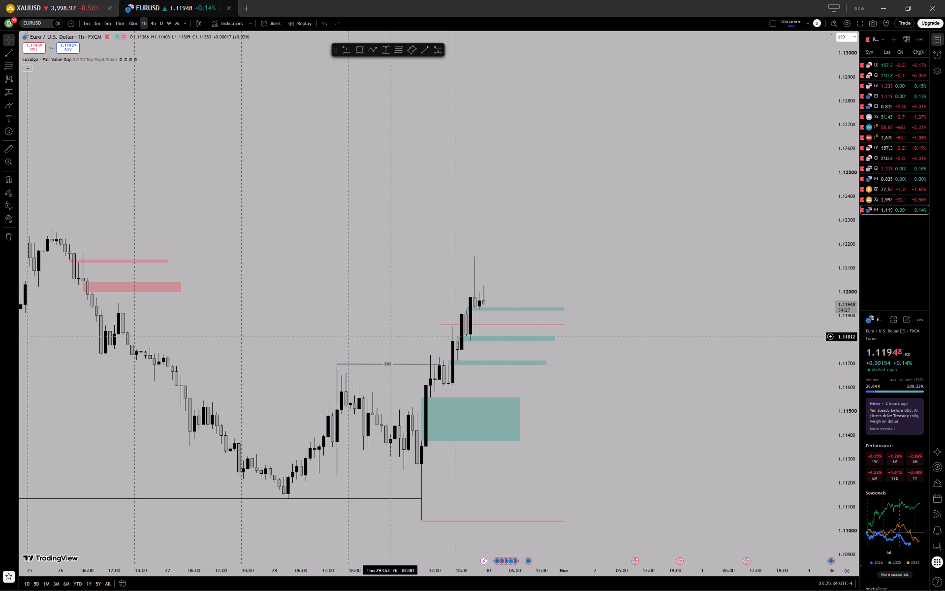
# On the 1-hour chart, draw a rectangle from about 1.11977 to 1.12146, 29 Oct 19:00 to 1 Nov 18:00, and apply the Rejection Block template.
pyautogui.moveTo(852, 345); pyautogui.dragTo(828, 253)
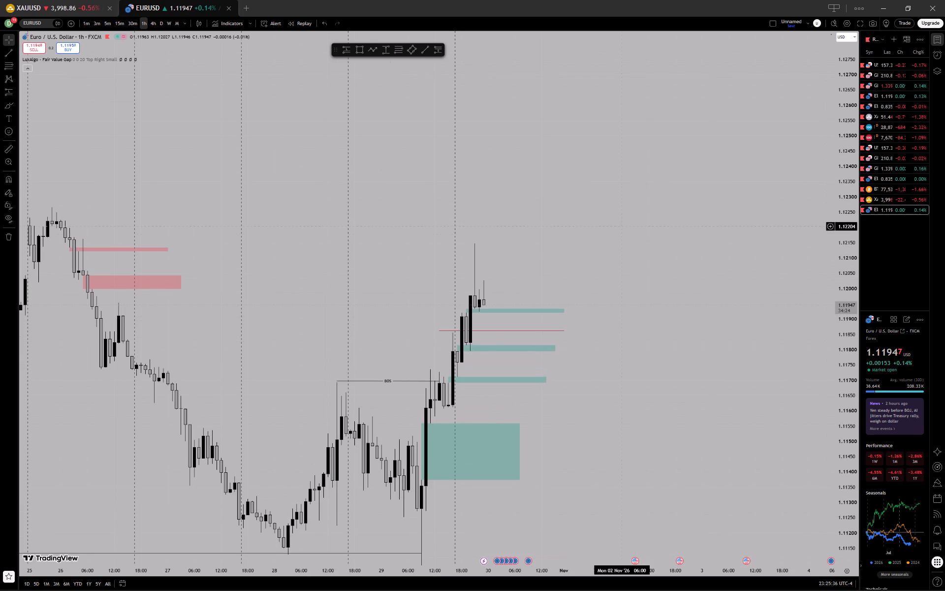
pyautogui.moveTo(477, 234); pyautogui.dragTo(600, 113)
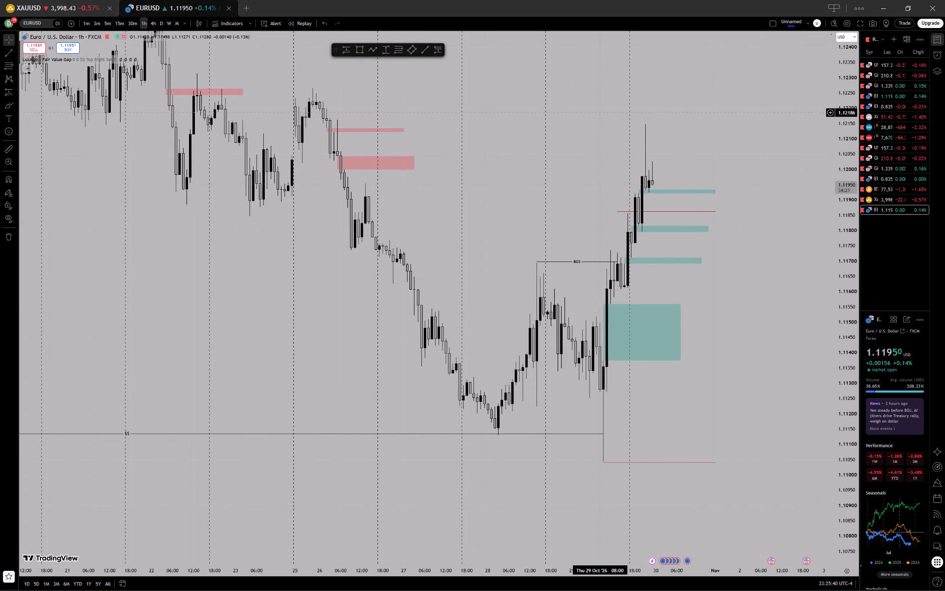
pyautogui.moveTo(554, 157); pyautogui.dragTo(525, 182)
pyautogui.moveTo(539, 183); pyautogui.dragTo(445, 227)
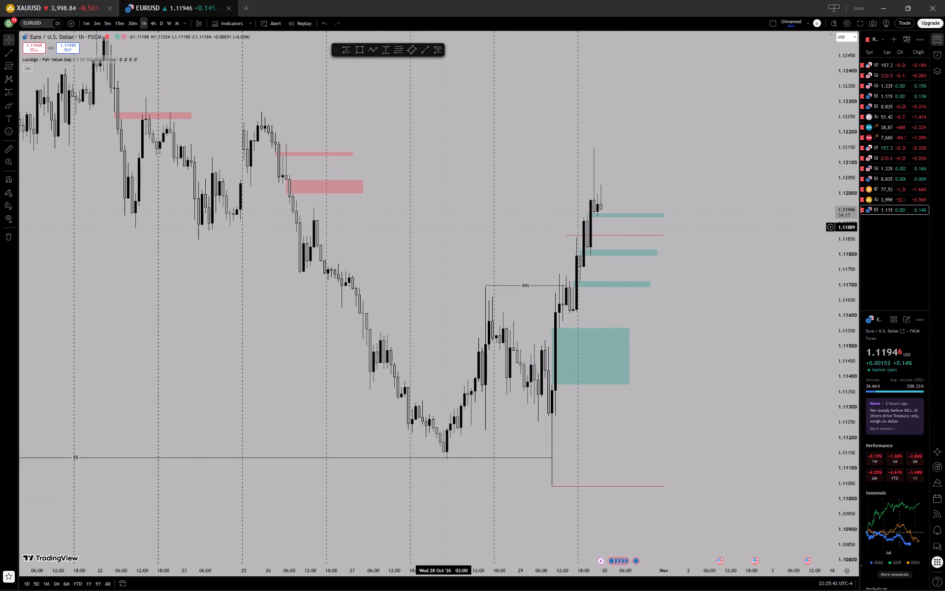
pyautogui.click(358, 47)
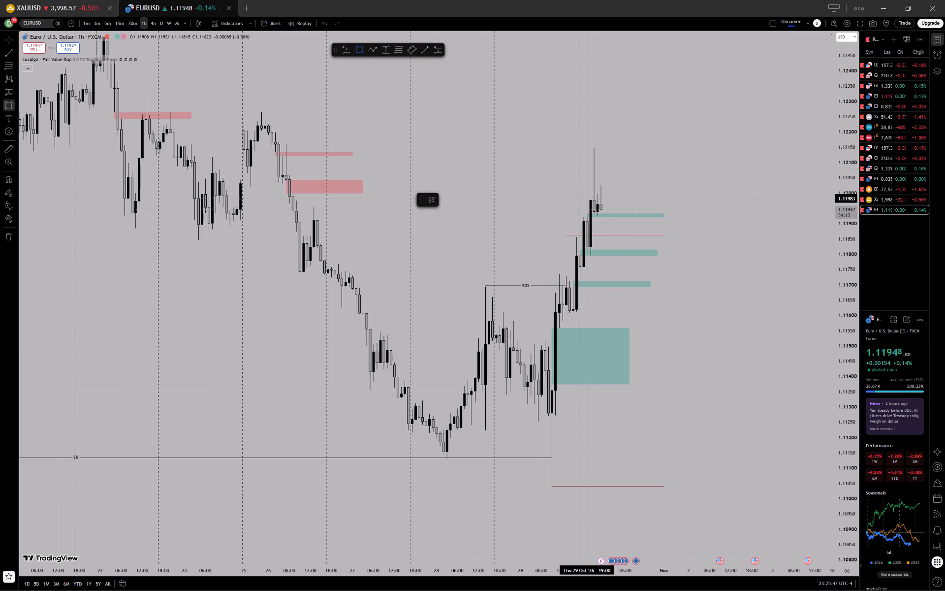
pyautogui.click(587, 200)
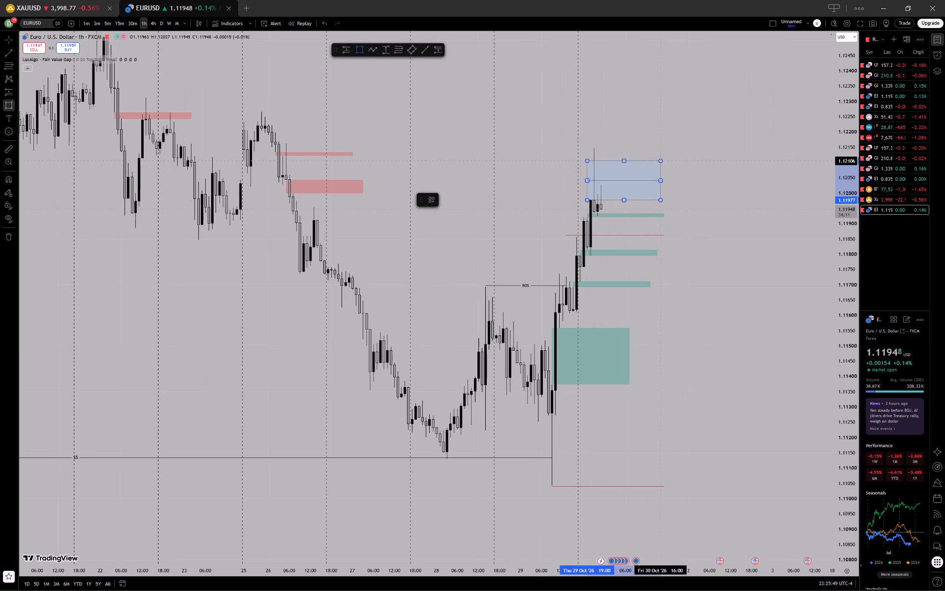
pyautogui.click(669, 149)
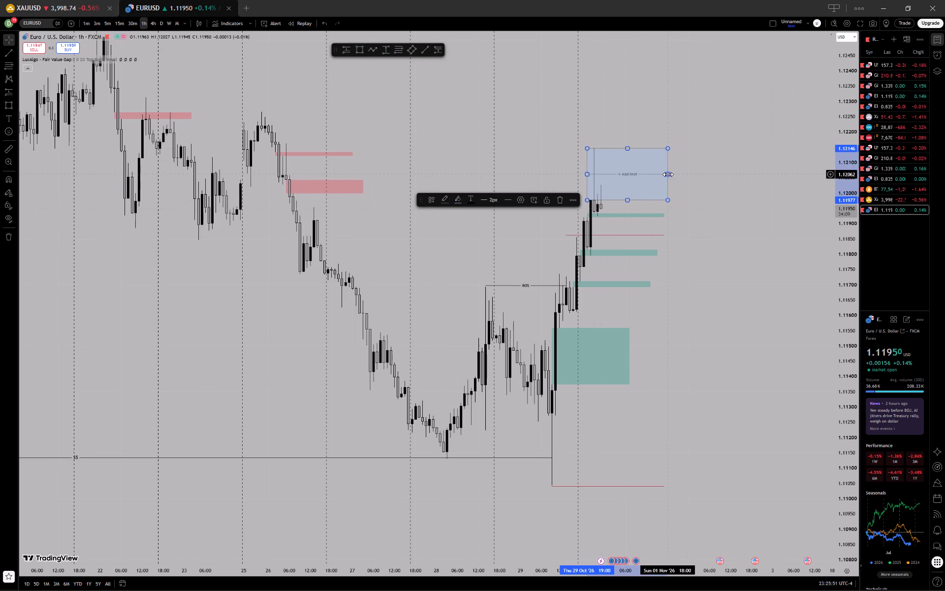
pyautogui.rightClick(668, 174)
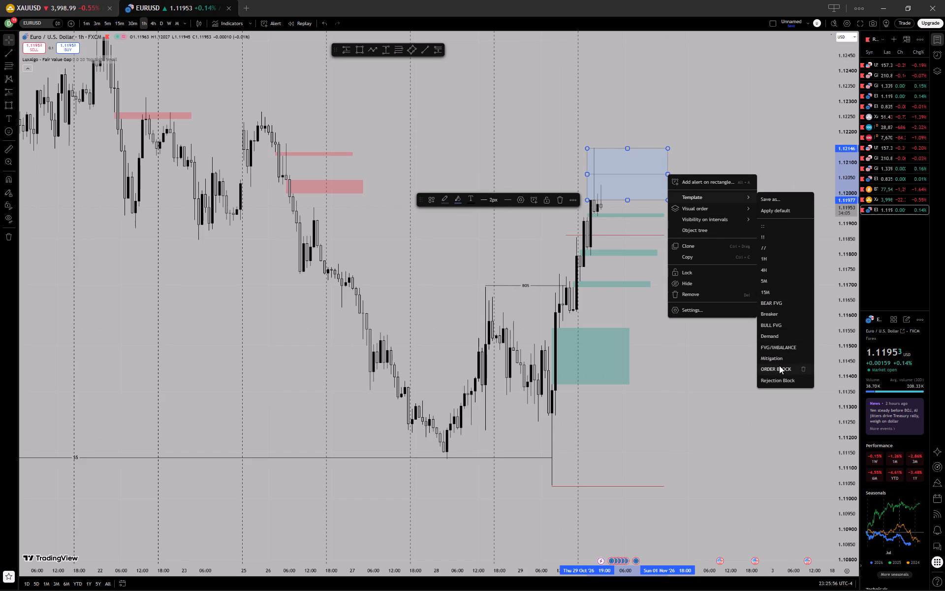
pyautogui.click(776, 382)
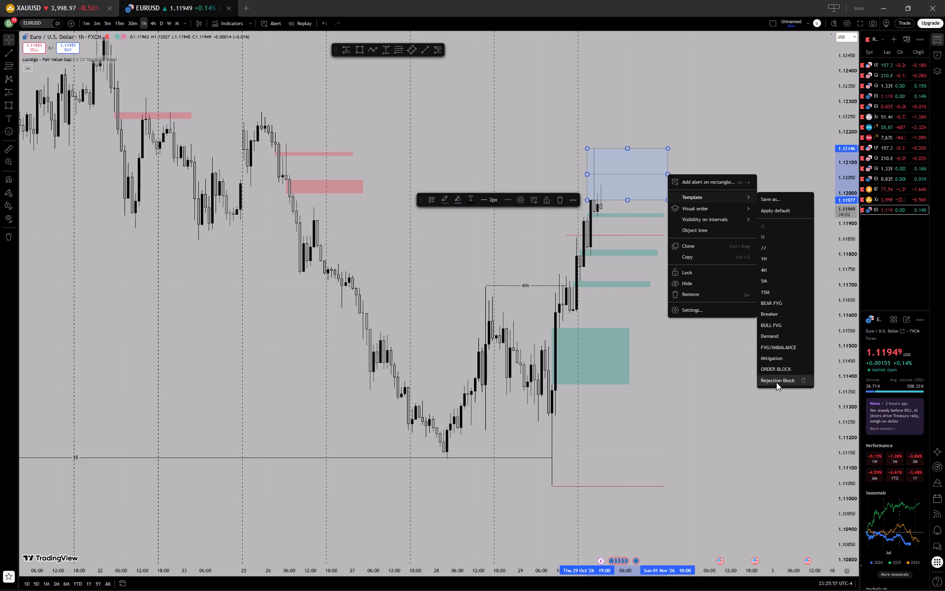
pyautogui.click(762, 221)
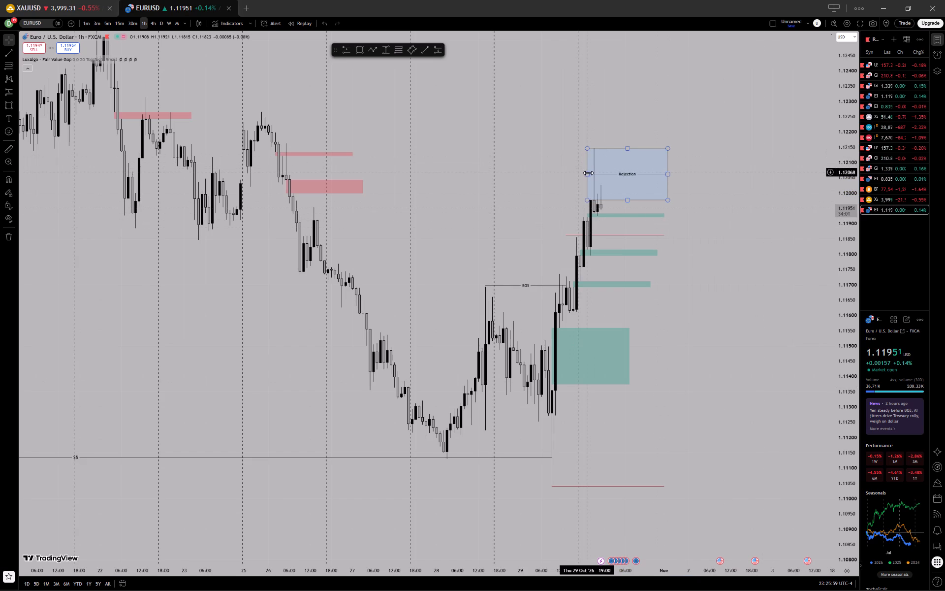
pyautogui.click(588, 173)
pyautogui.click(699, 182)
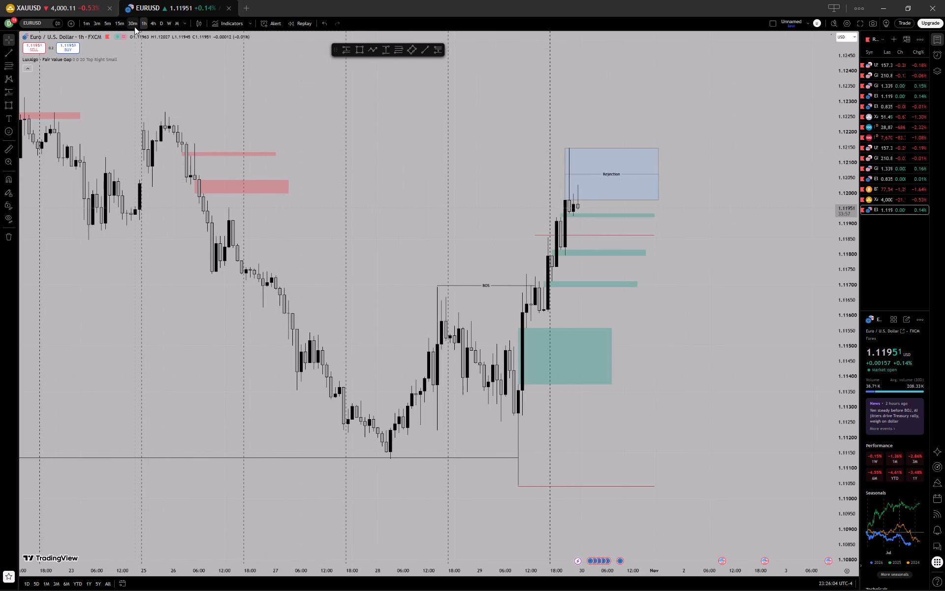
# On the 4-hour chart, draw a rectangle from about 1.12226 to 1.12027, 26 Oct 01:00 to 4 Nov 01:00, and apply the !! template.
pyautogui.click(119, 25)
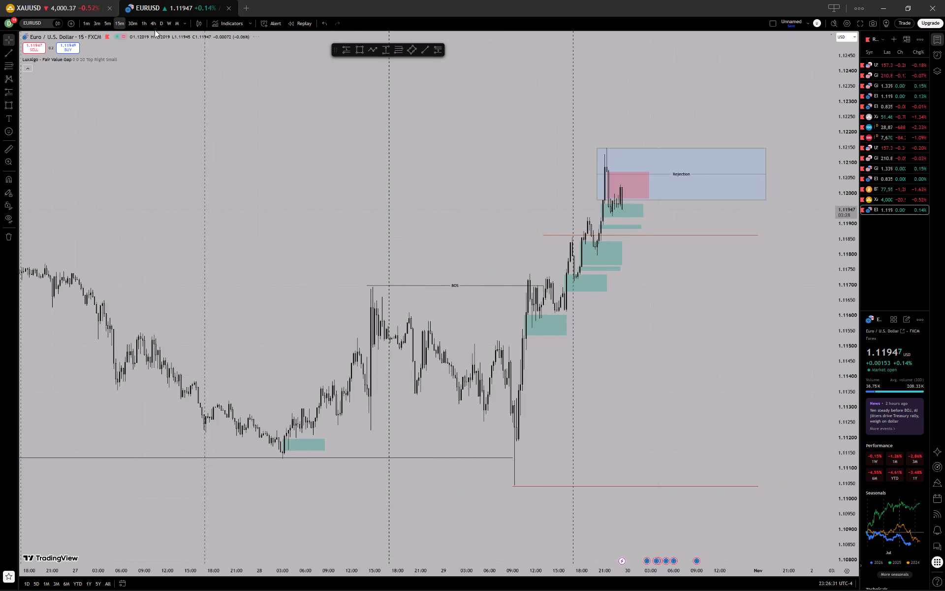
pyautogui.click(141, 24)
pyautogui.moveTo(509, 197); pyautogui.dragTo(507, 197)
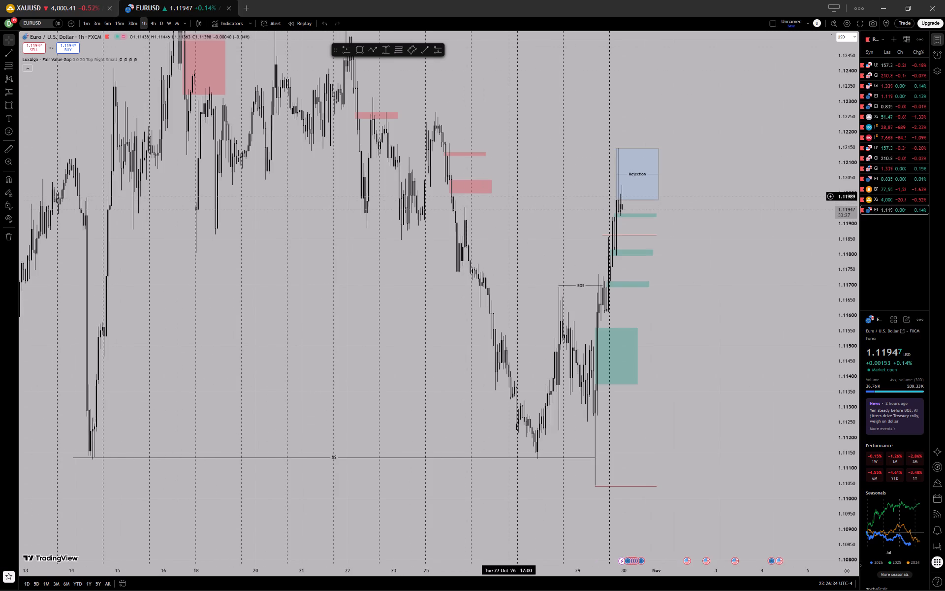
pyautogui.moveTo(507, 197); pyautogui.dragTo(404, 251)
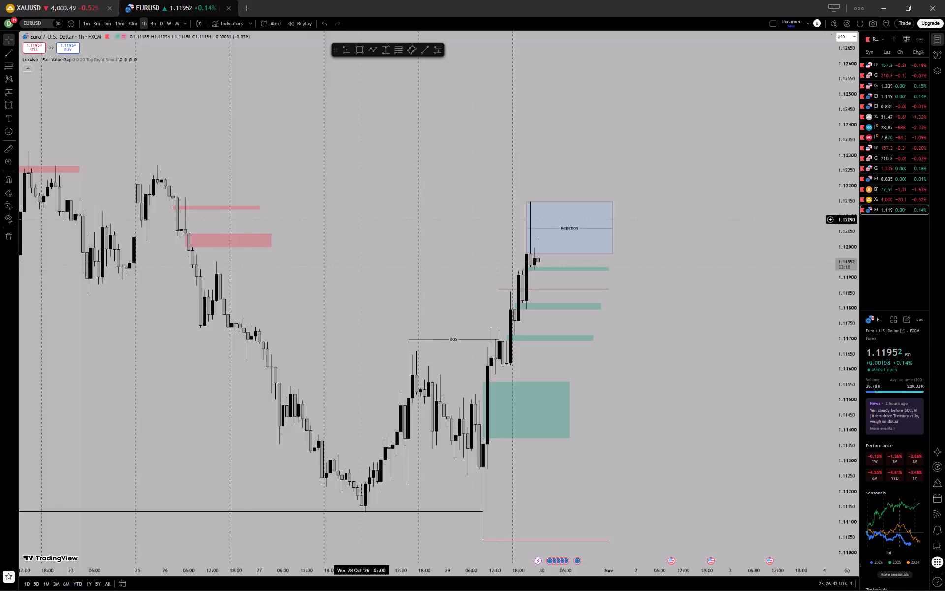
pyautogui.click(151, 24)
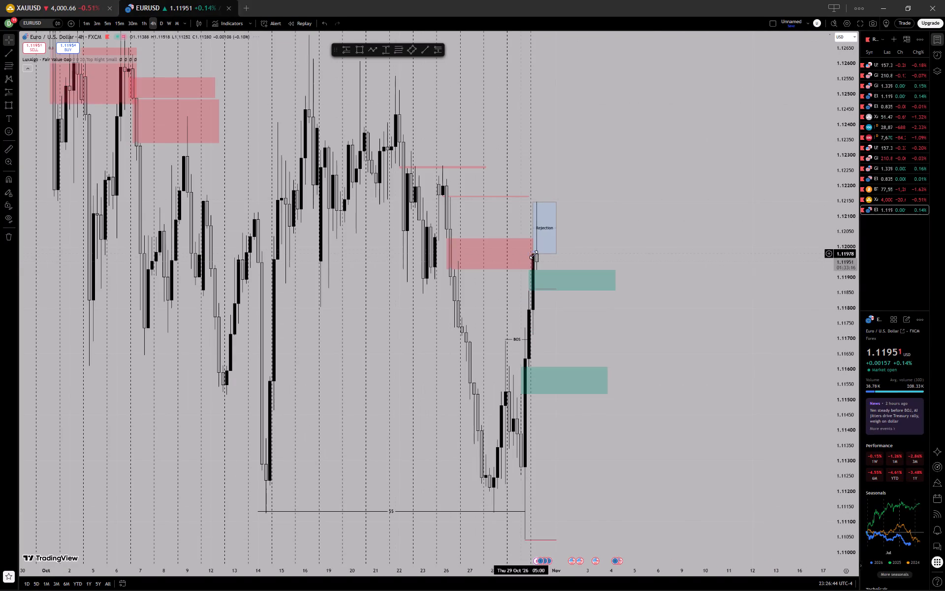
pyautogui.click(476, 214)
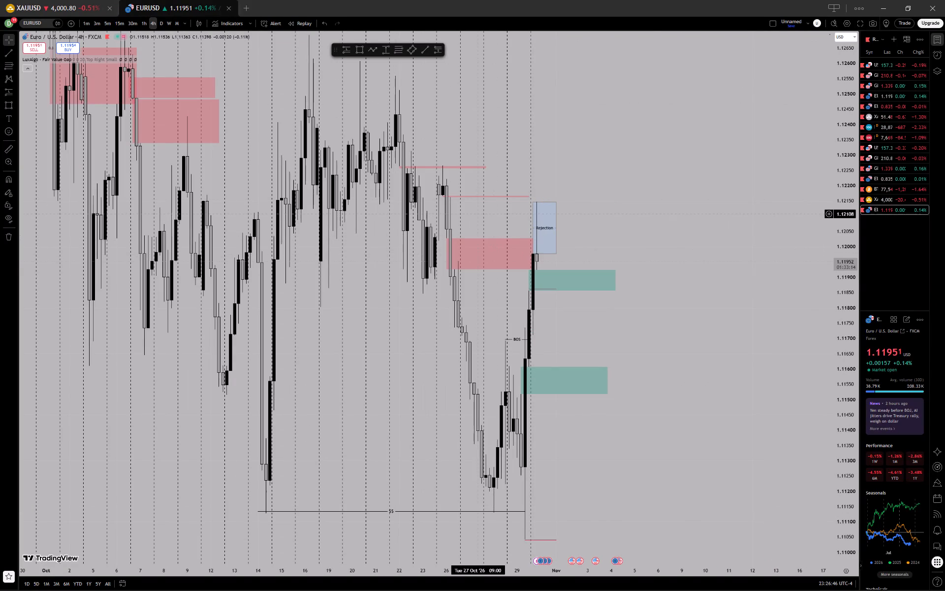
pyautogui.click(356, 48)
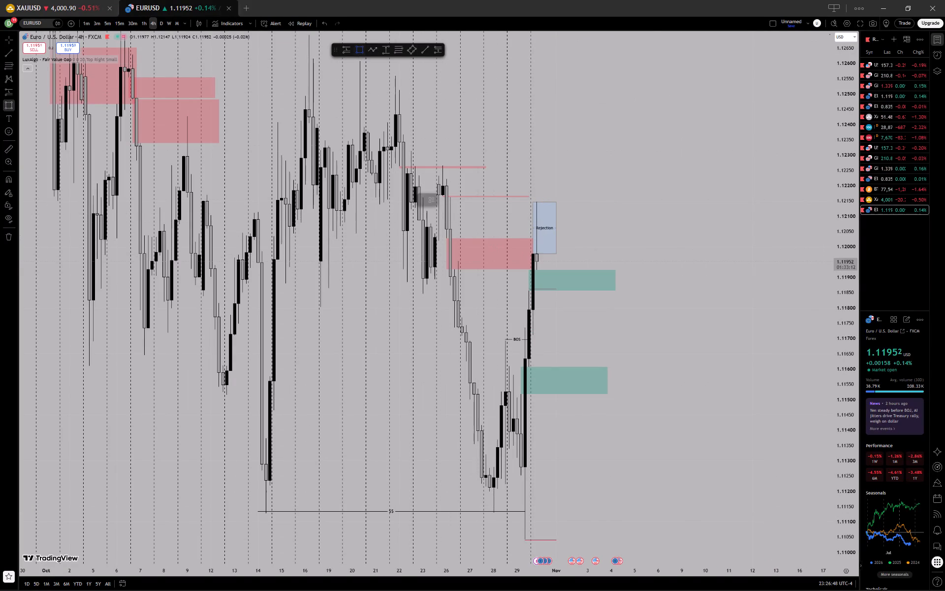
pyautogui.click(445, 178)
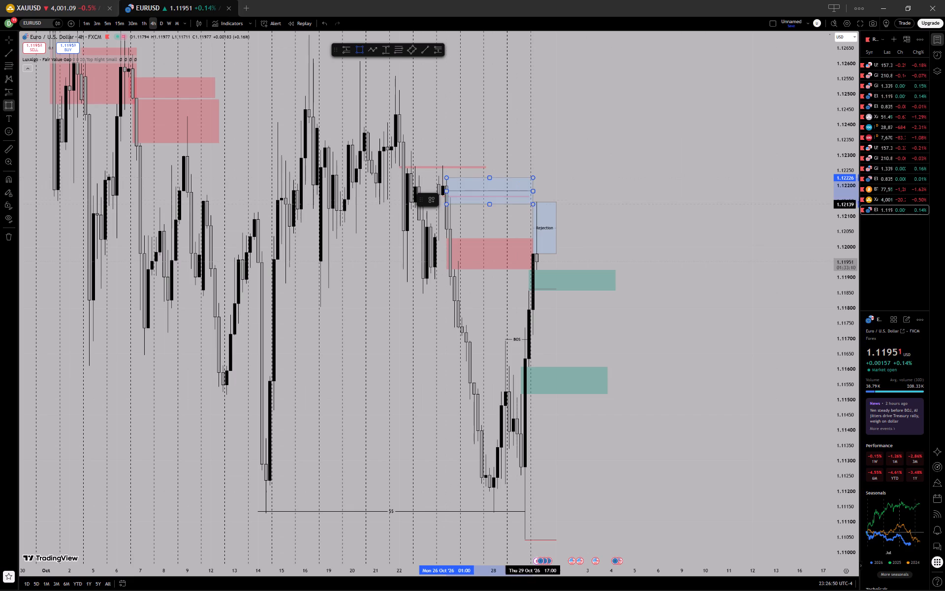
pyautogui.click(610, 239)
pyautogui.rightClick(610, 239)
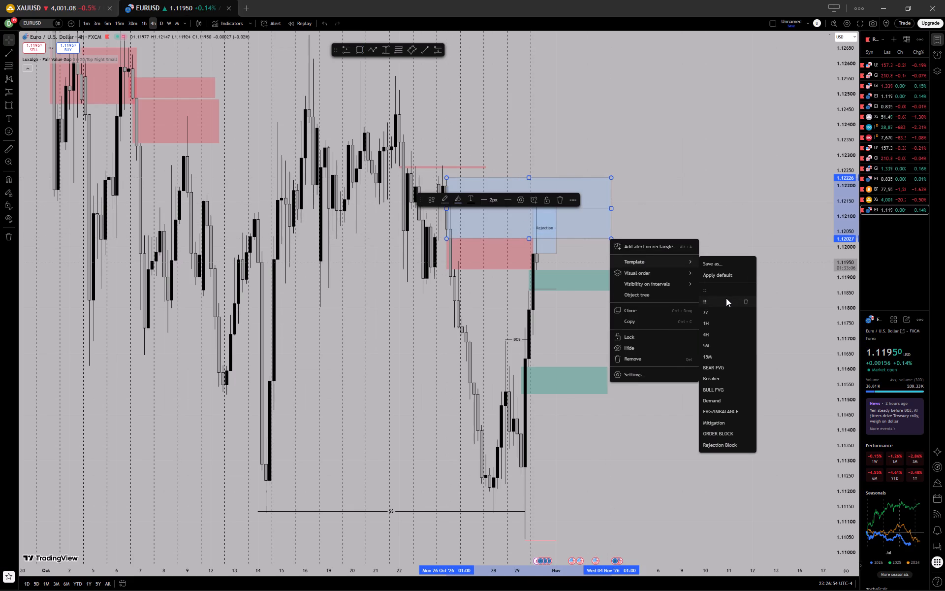
pyautogui.click(726, 298)
pyautogui.click(691, 165)
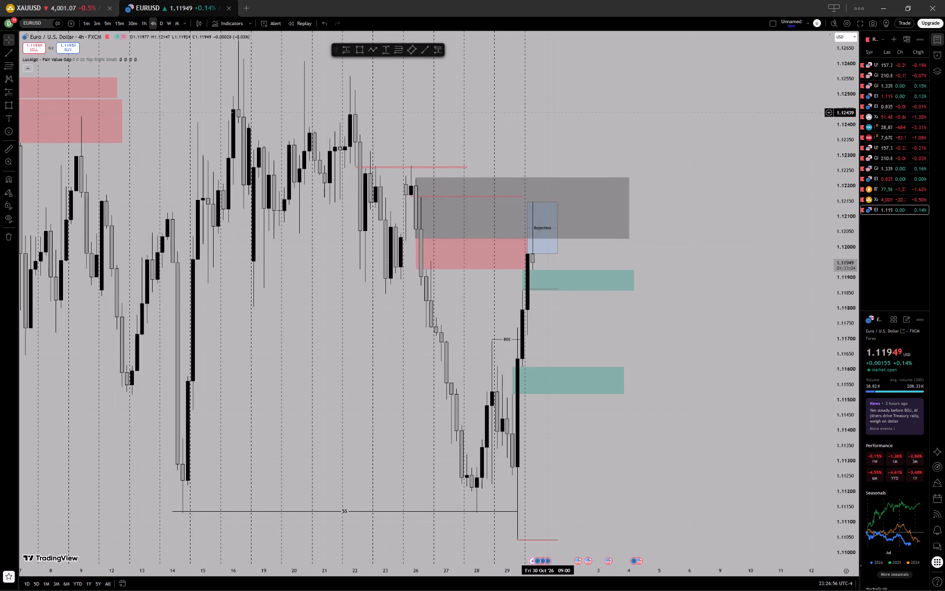
# On the 1-hour chart, adjust the grey zone so it runs from 26 Oct 00:00 to about 1 Nov 20:00.
pyautogui.click(144, 21)
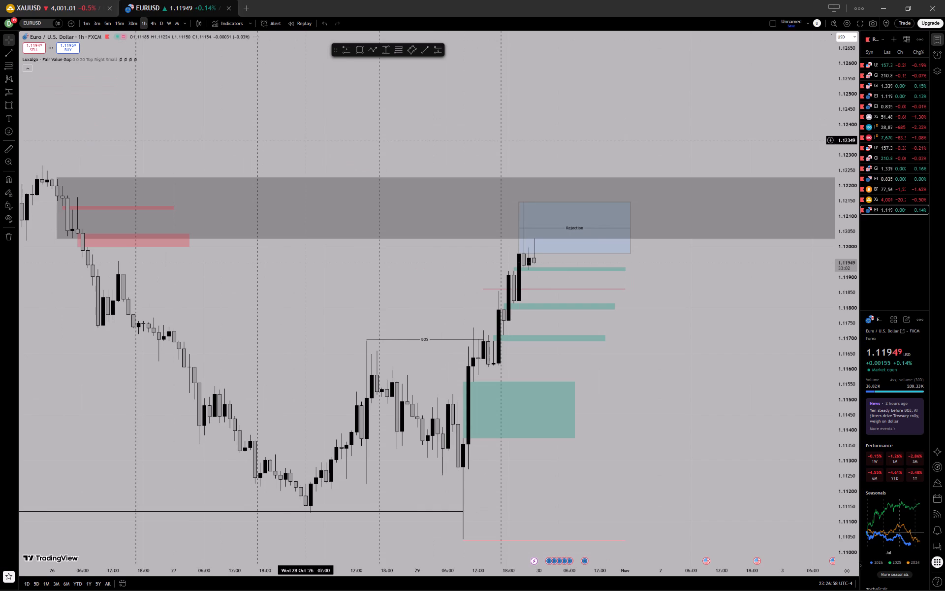
pyautogui.moveTo(511, 153); pyautogui.dragTo(423, 152)
pyautogui.moveTo(561, 143); pyautogui.dragTo(366, 171)
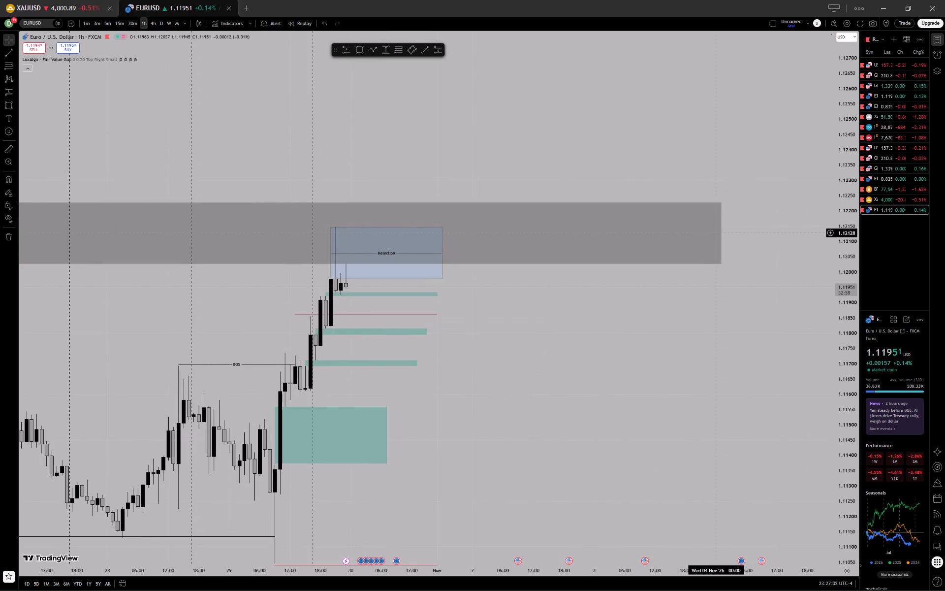
pyautogui.moveTo(721, 232); pyautogui.dragTo(468, 243)
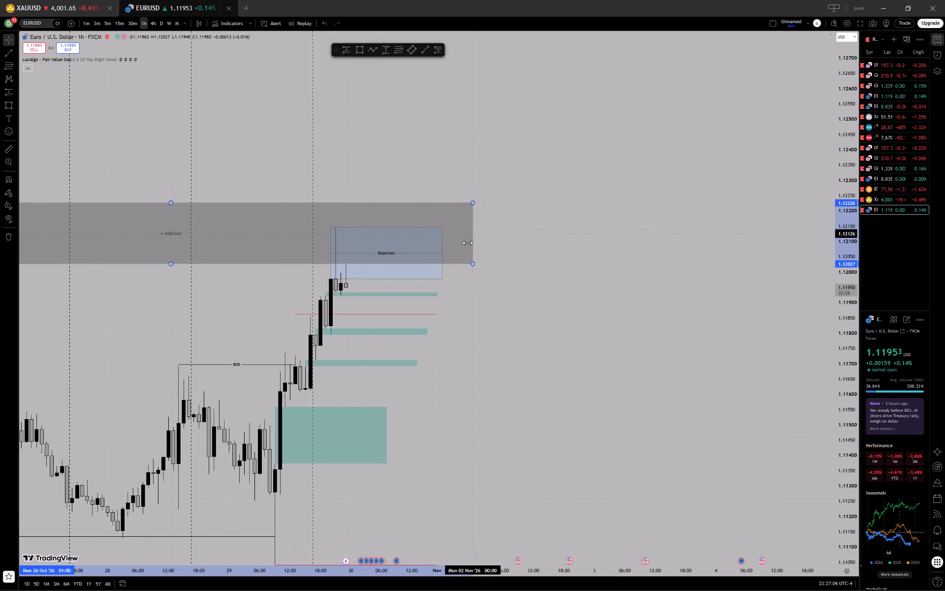
pyautogui.moveTo(468, 243); pyautogui.dragTo(455, 243)
pyautogui.moveTo(547, 228); pyautogui.dragTo(715, 225)
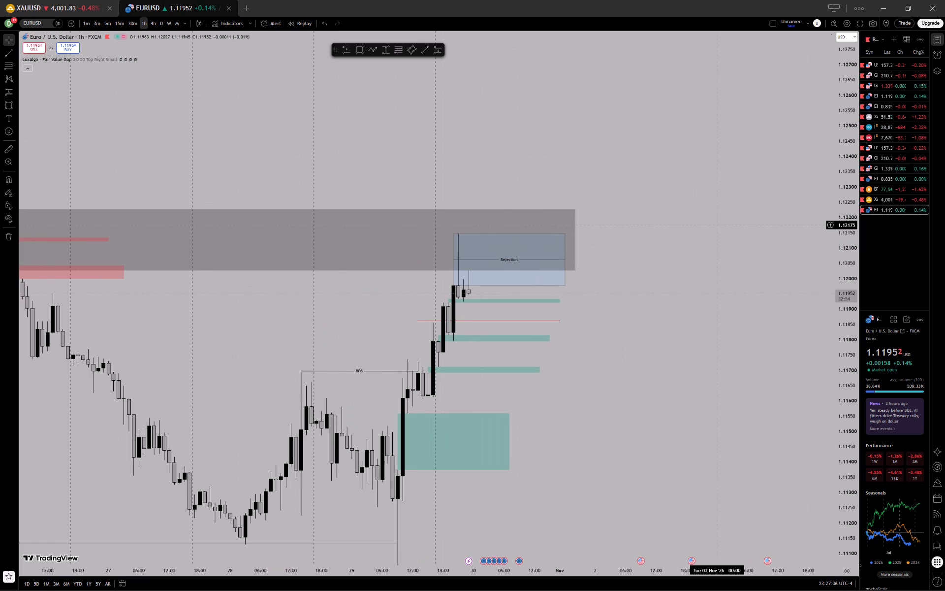
pyautogui.moveTo(523, 171); pyautogui.dragTo(639, 144)
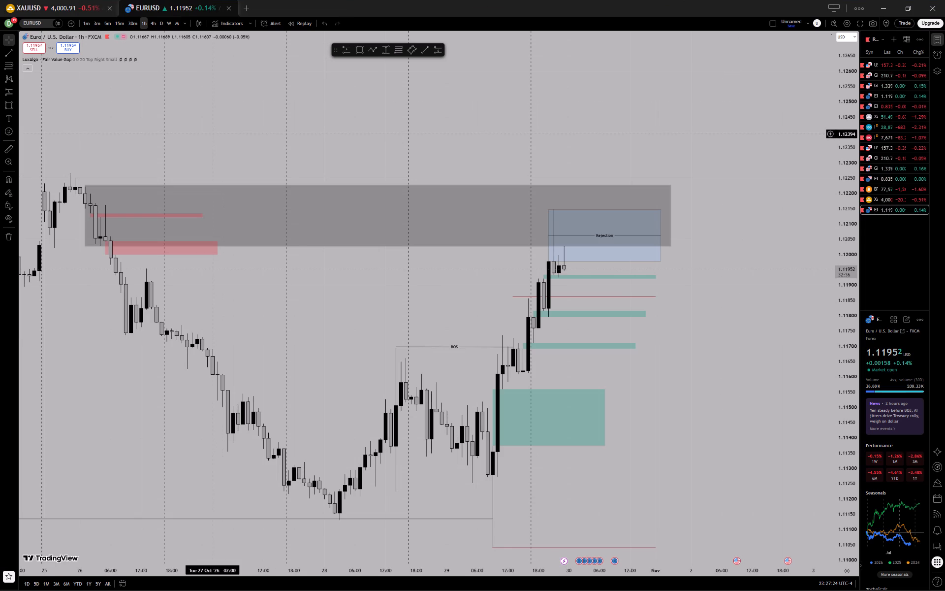
pyautogui.moveTo(87, 216); pyautogui.dragTo(81, 216)
pyautogui.click(252, 78)
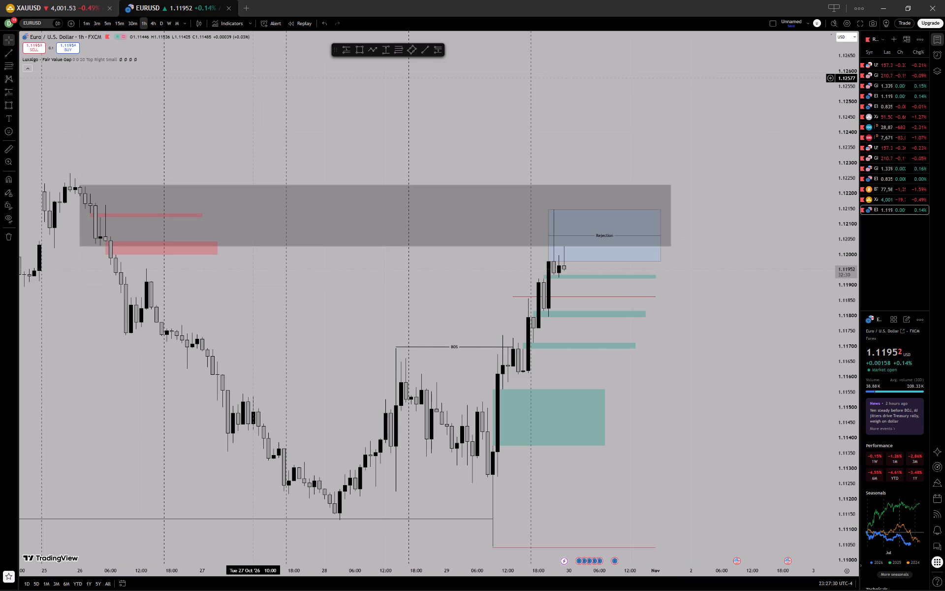
# Examine the latest EURUSD price action around the rejection block on the 15-minute chart.
pyautogui.click(121, 25)
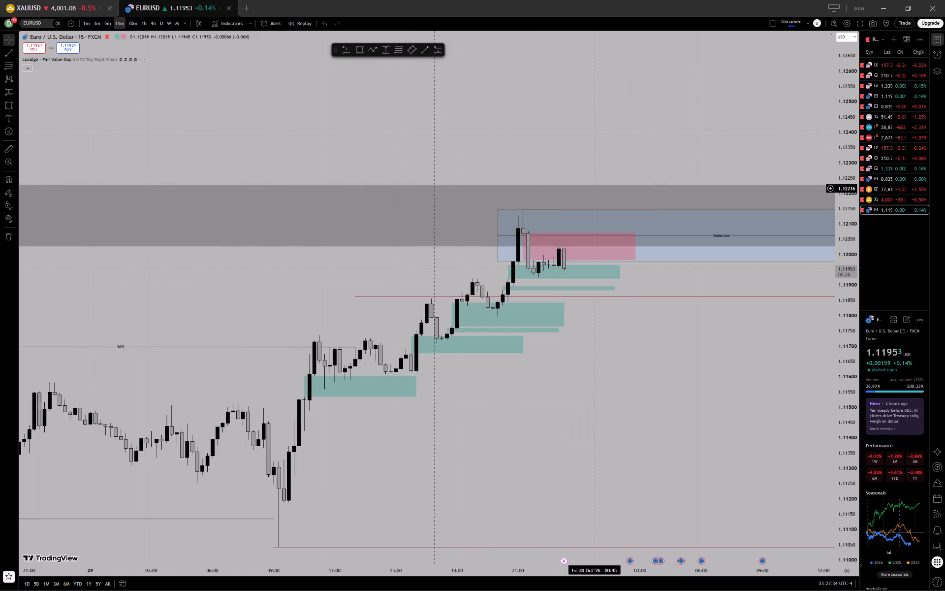
pyautogui.moveTo(715, 145); pyautogui.dragTo(590, 146)
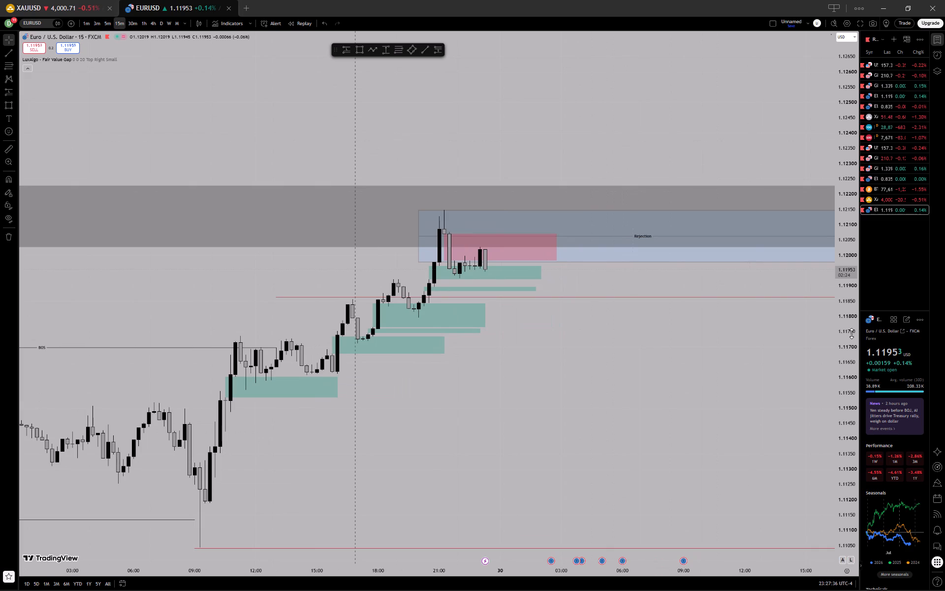
pyautogui.moveTo(854, 384); pyautogui.dragTo(837, 294)
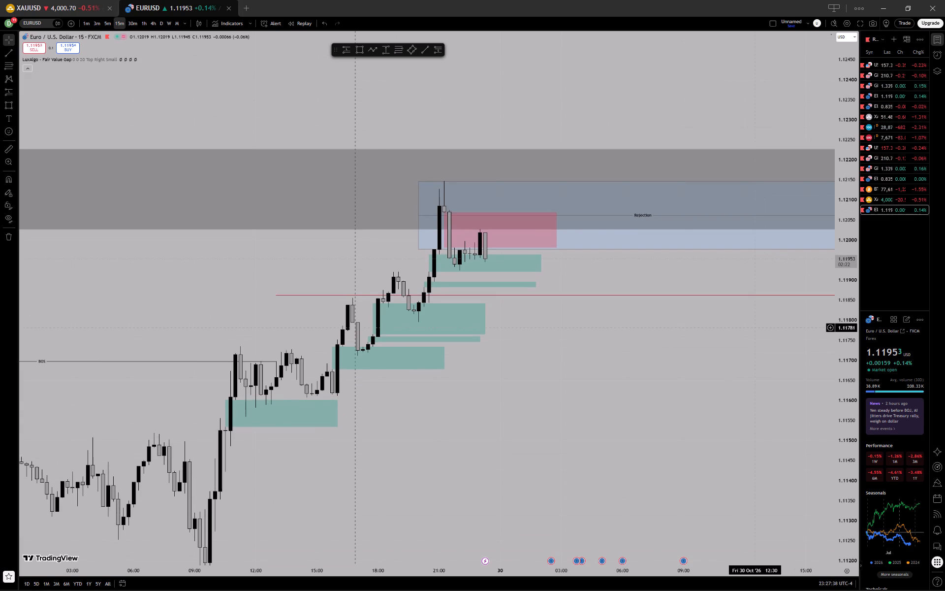
pyautogui.moveTo(819, 331); pyautogui.dragTo(560, 326)
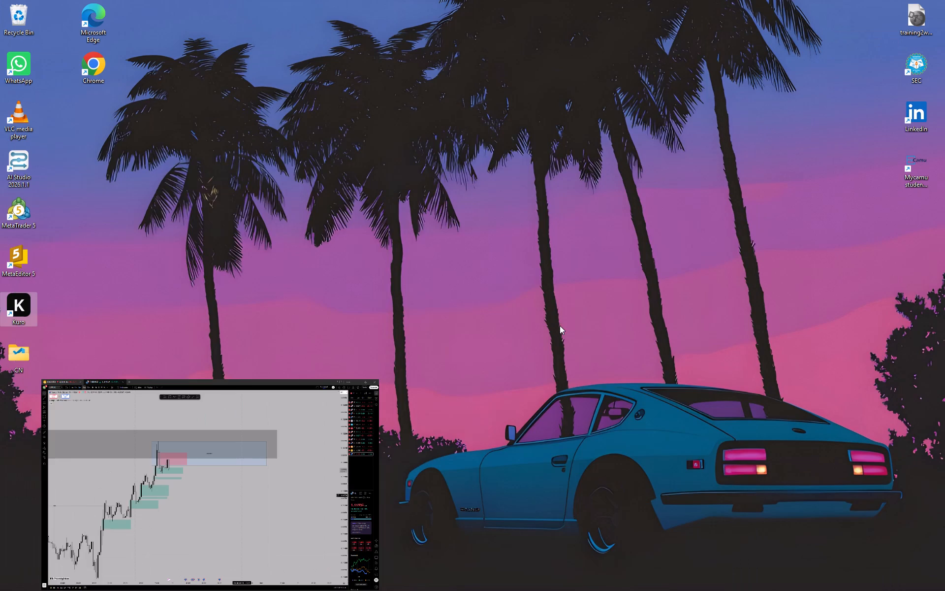
# Open Chrome from the desktop.
pyautogui.doubleClick(110, 67)
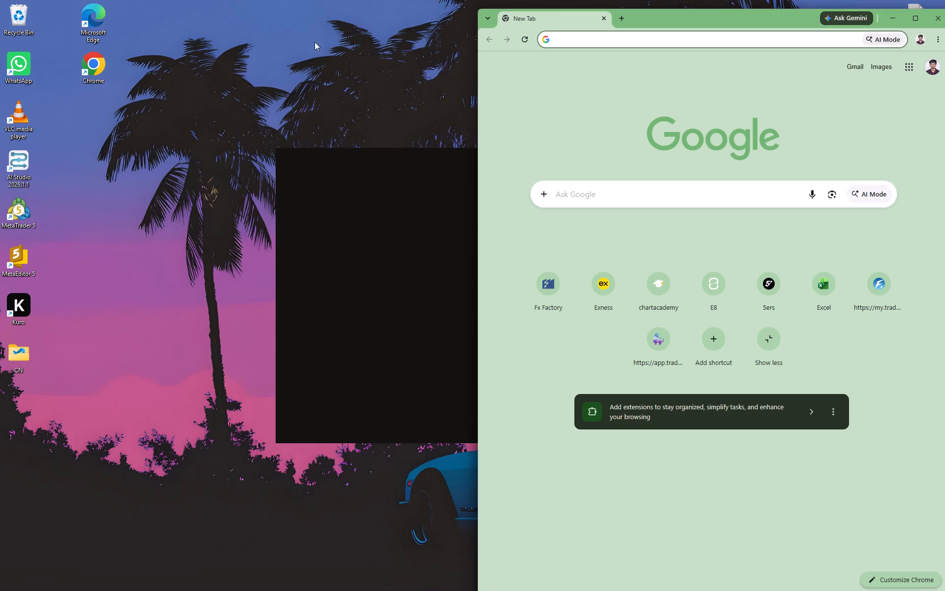
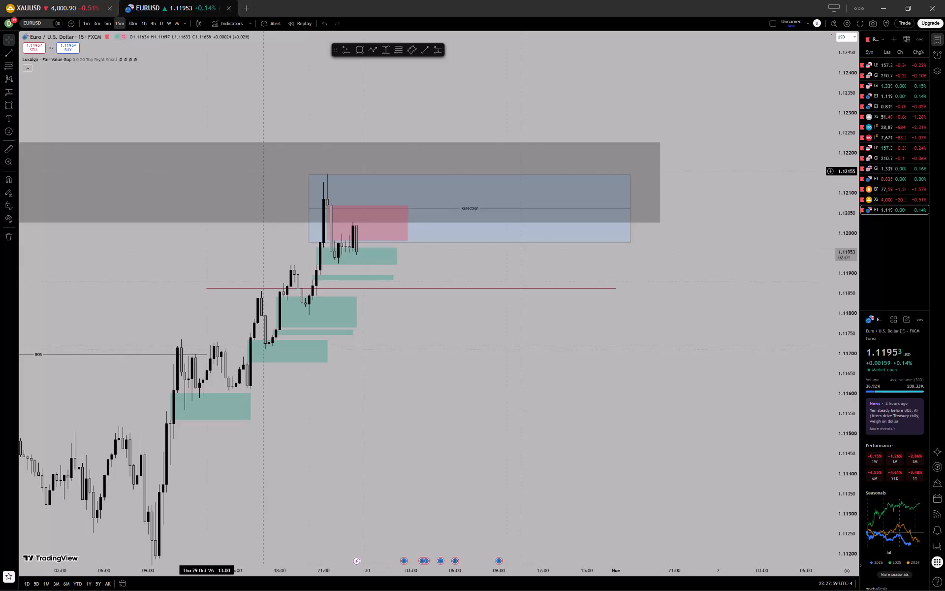
# Examine price action around the marked zones on the EURUSD 5-minute and 15-minute charts and the XAUUSD 15-minute chart.
pyautogui.click(108, 24)
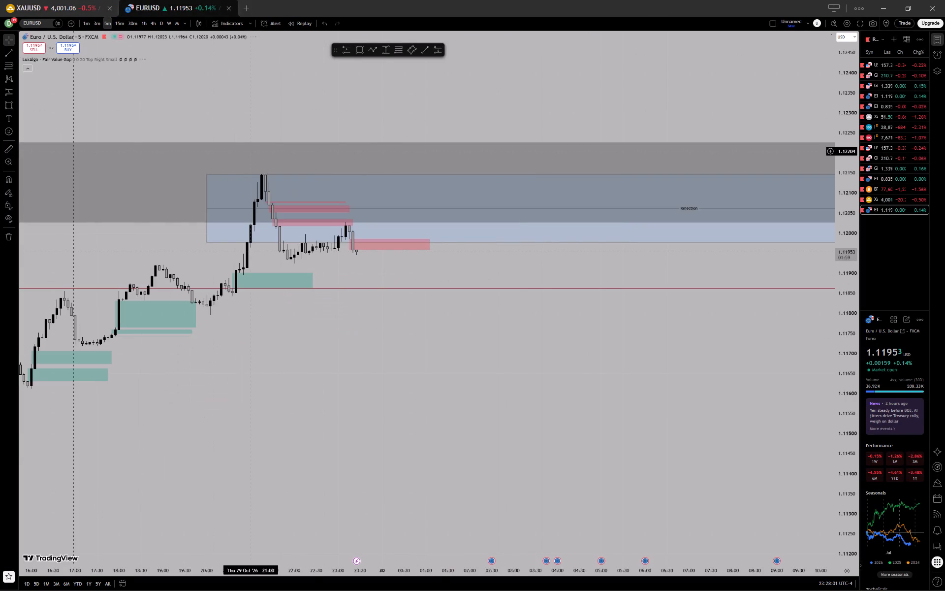
pyautogui.moveTo(291, 367); pyautogui.dragTo(450, 378)
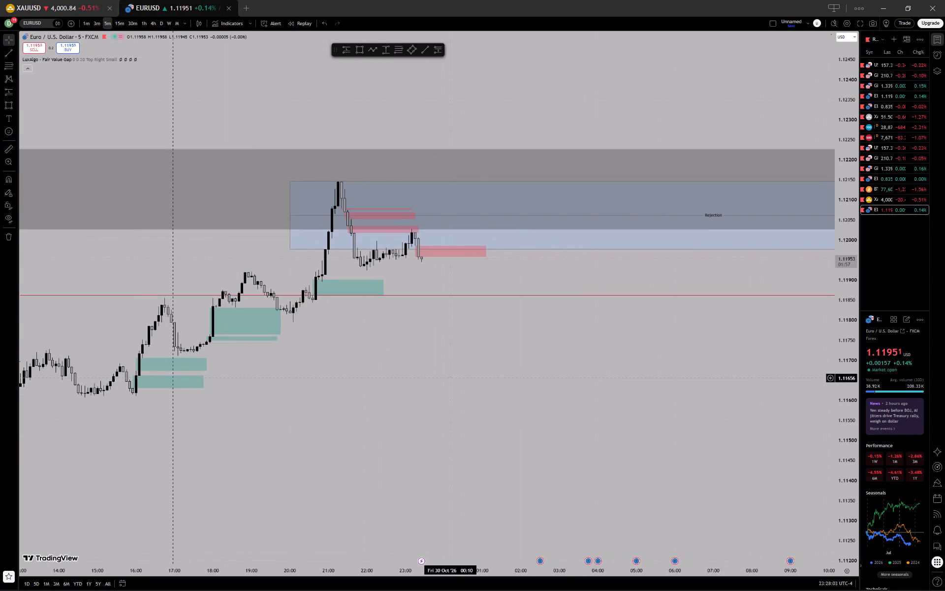
pyautogui.moveTo(314, 396); pyautogui.dragTo(480, 385)
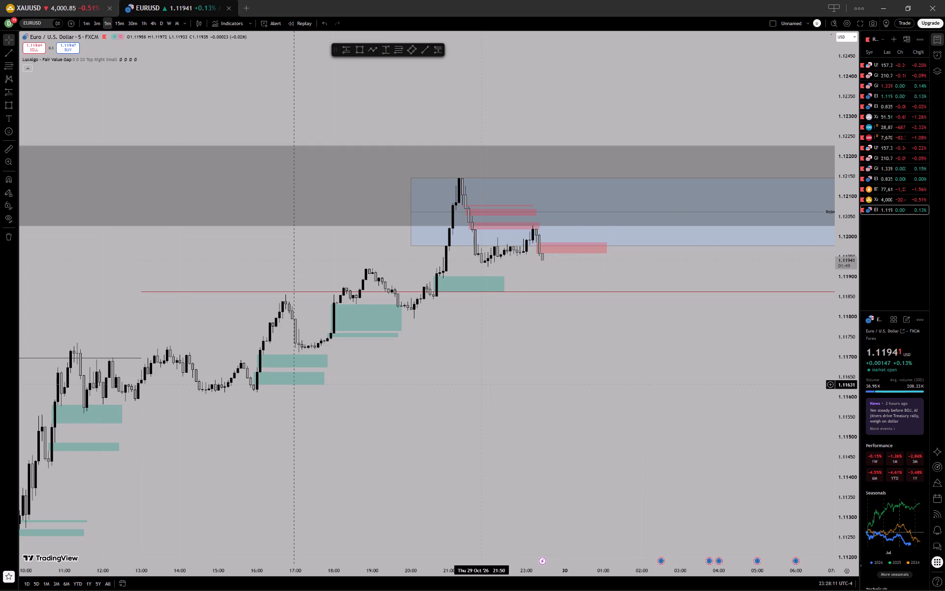
pyautogui.click(60, 1)
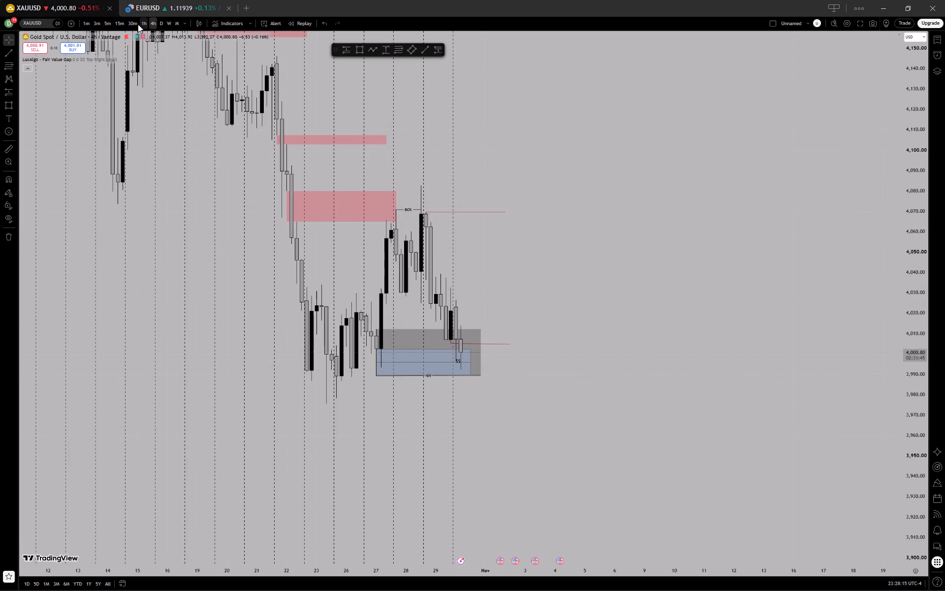
pyautogui.click(125, 24)
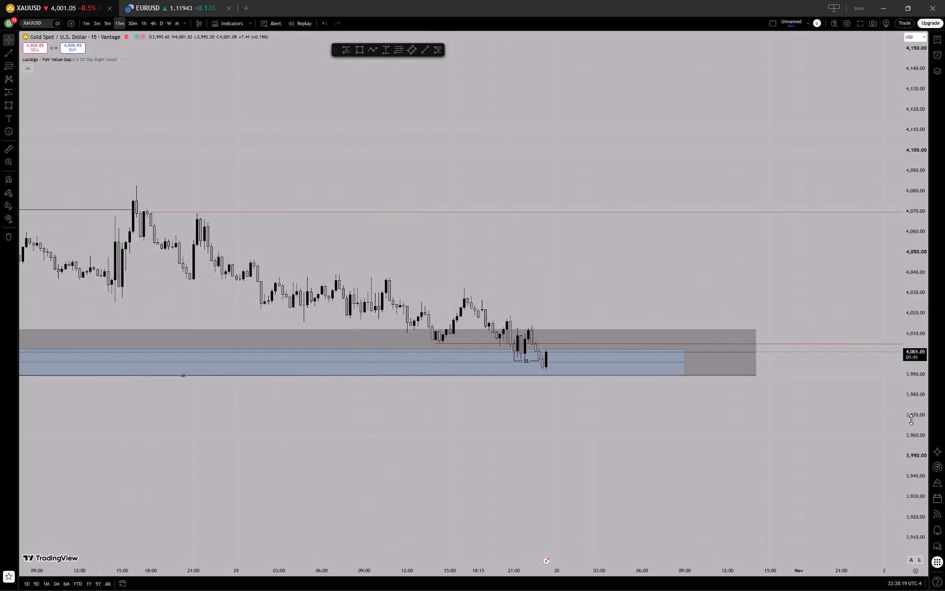
pyautogui.moveTo(912, 419); pyautogui.dragTo(882, 165)
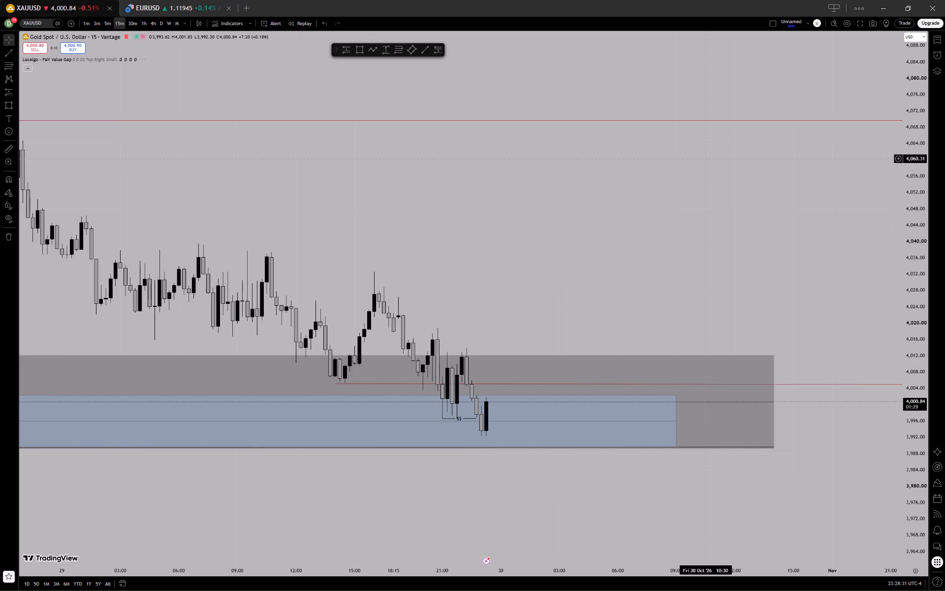
pyautogui.click(198, 0)
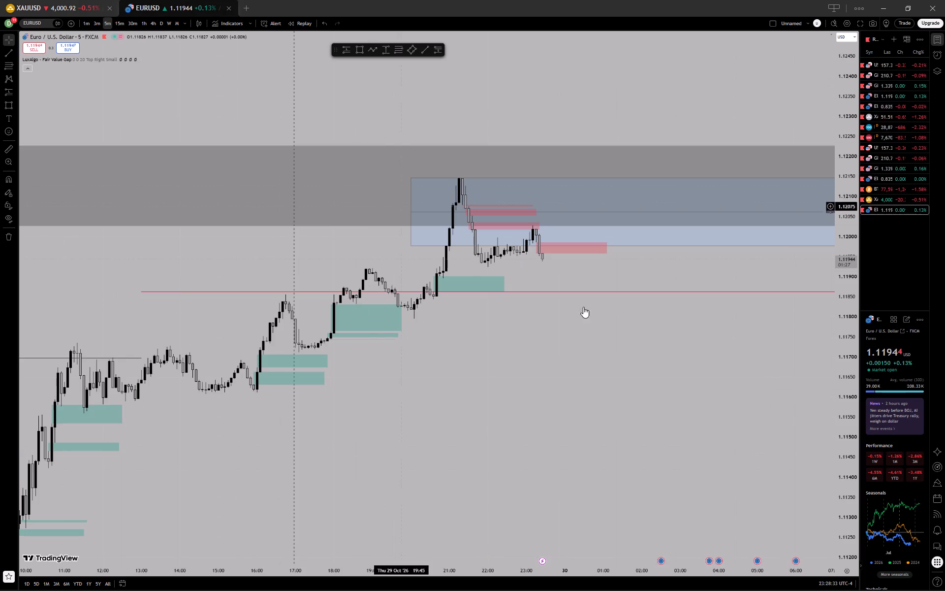
pyautogui.click(121, 26)
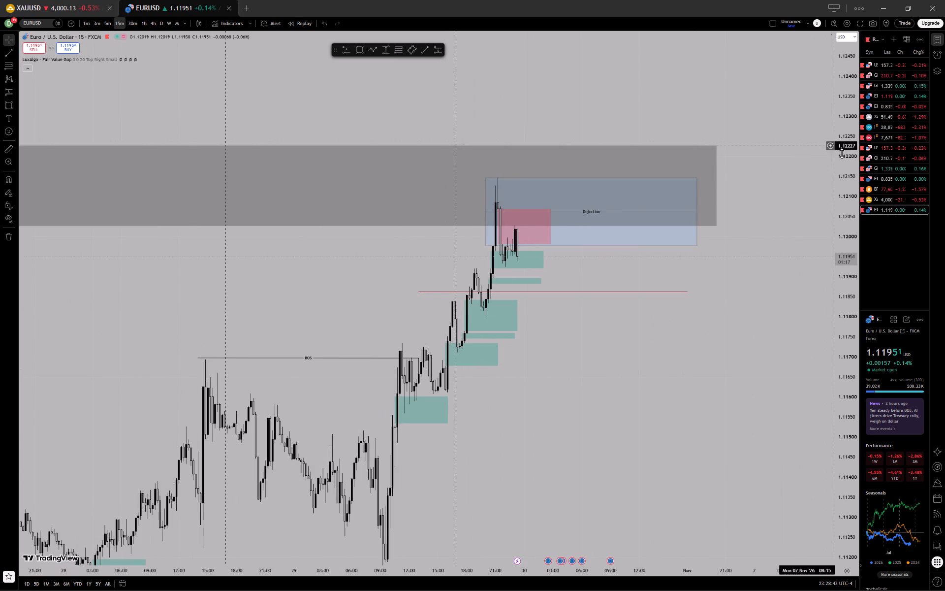
pyautogui.moveTo(844, 182); pyautogui.dragTo(835, 305)
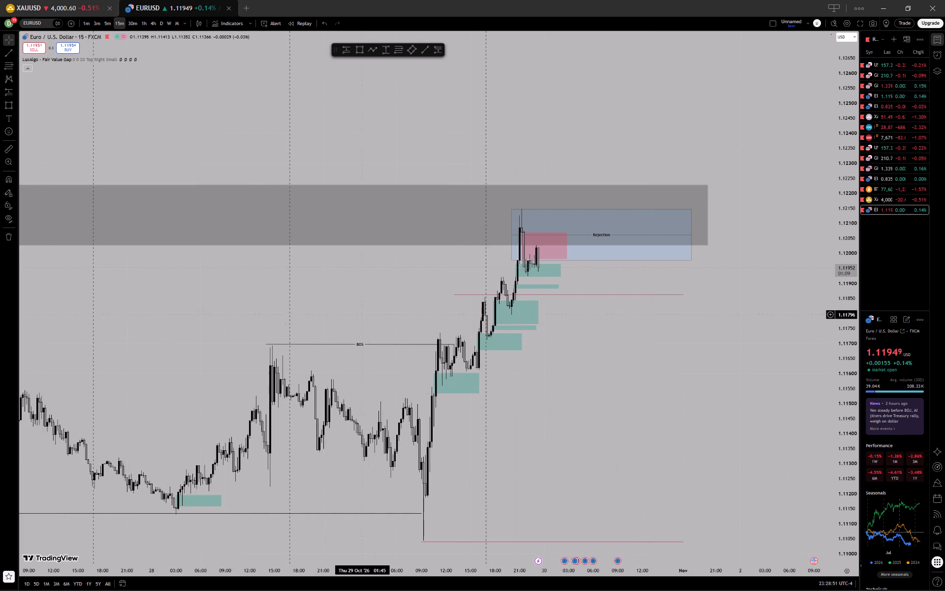
pyautogui.moveTo(362, 313); pyautogui.dragTo(598, 258)
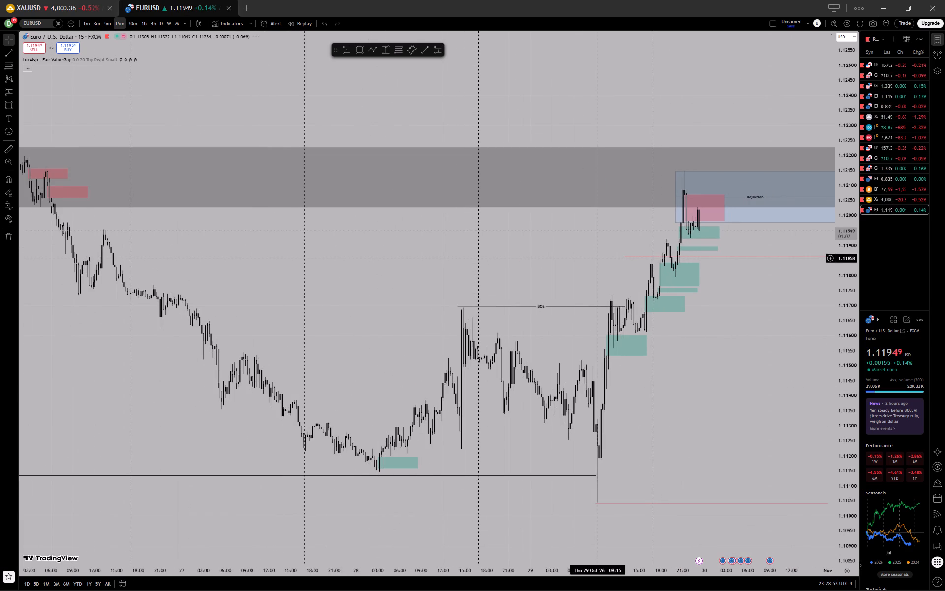